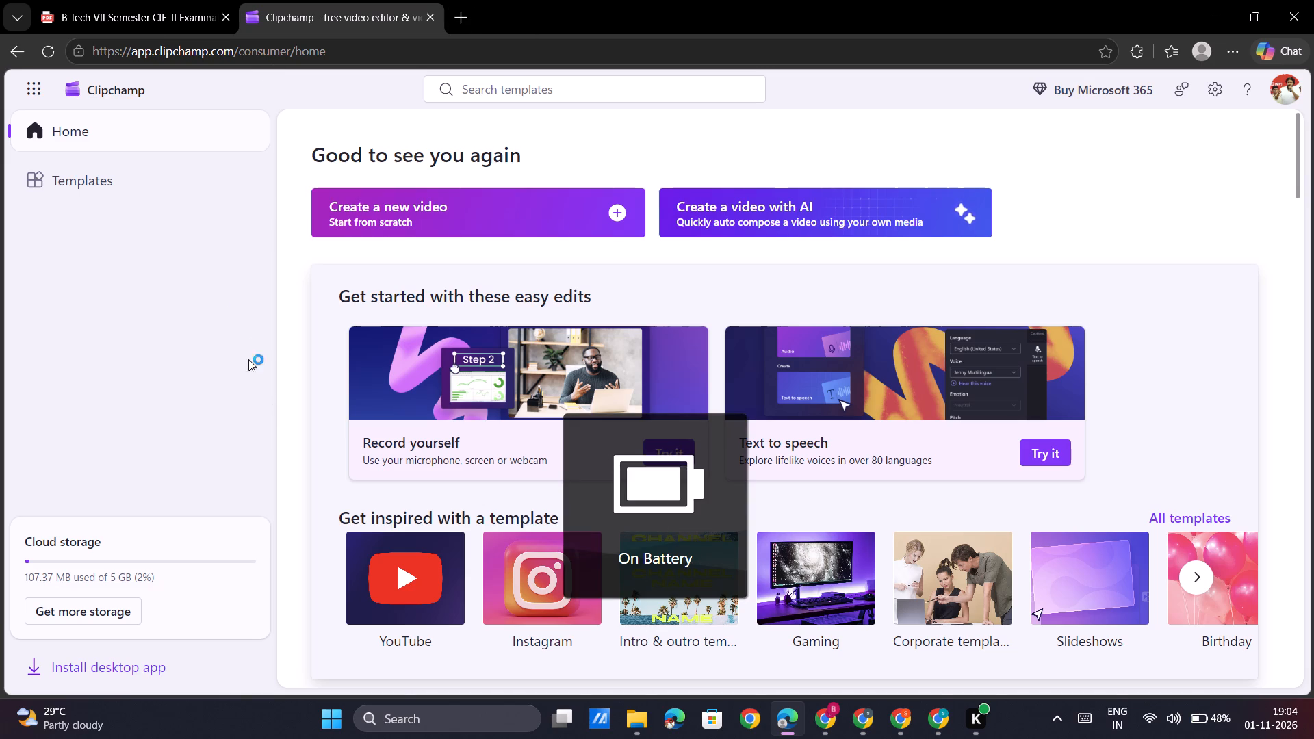
Look through the existing projects under Your videos on the Clipchamp home page.
scroll(545, 482, "down", 6)
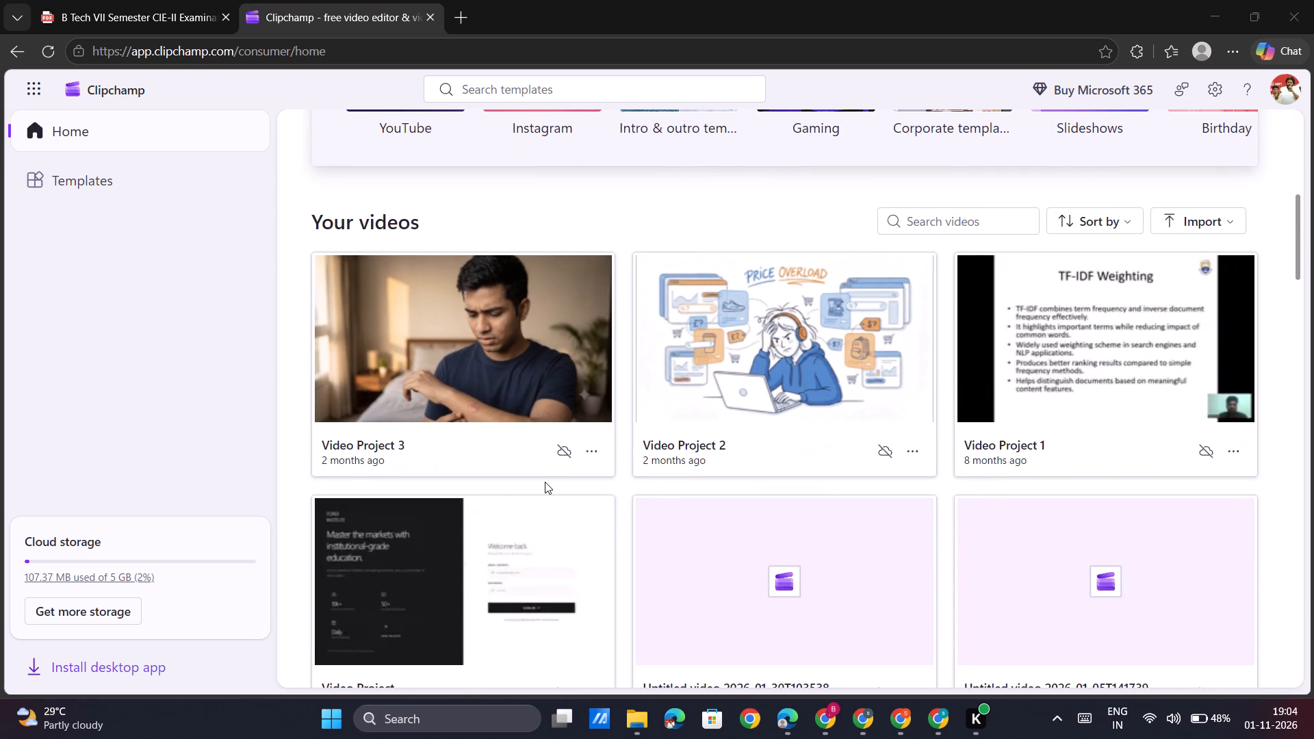
scroll(545, 482, "down", 6)
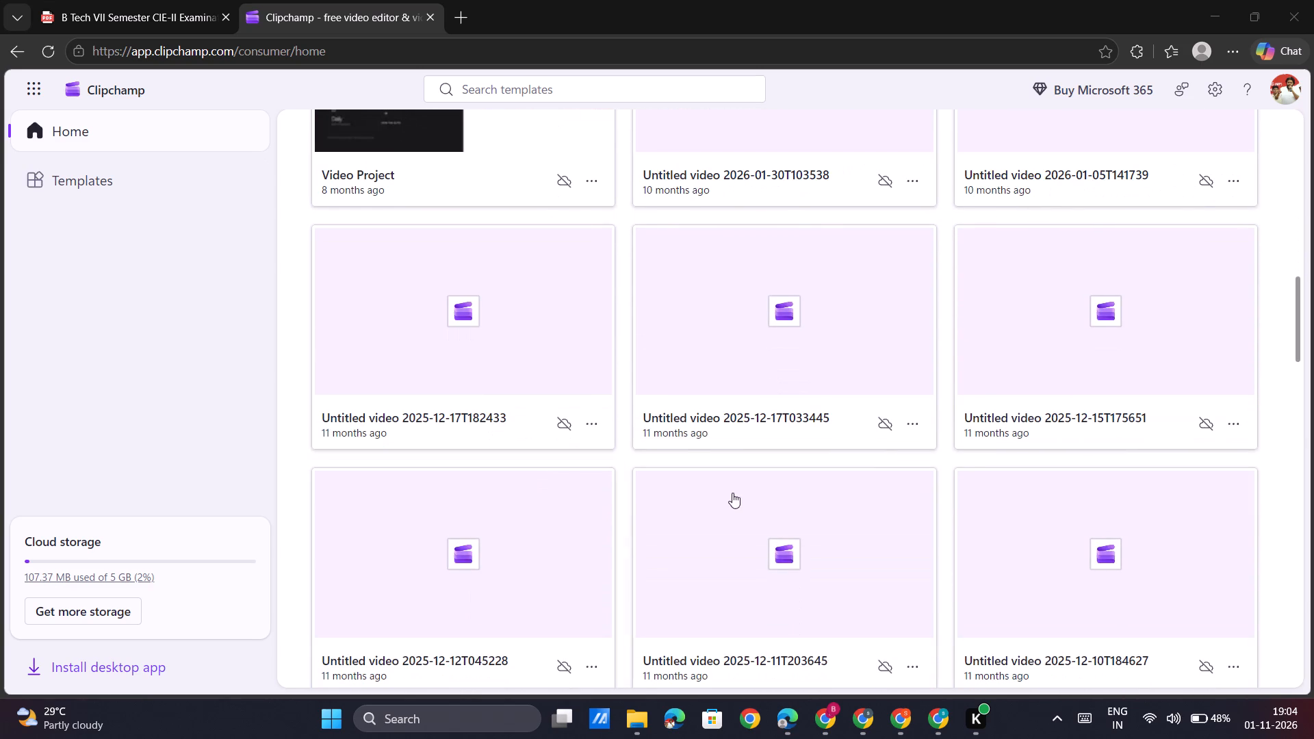
scroll(1283, 426, "up", 3)
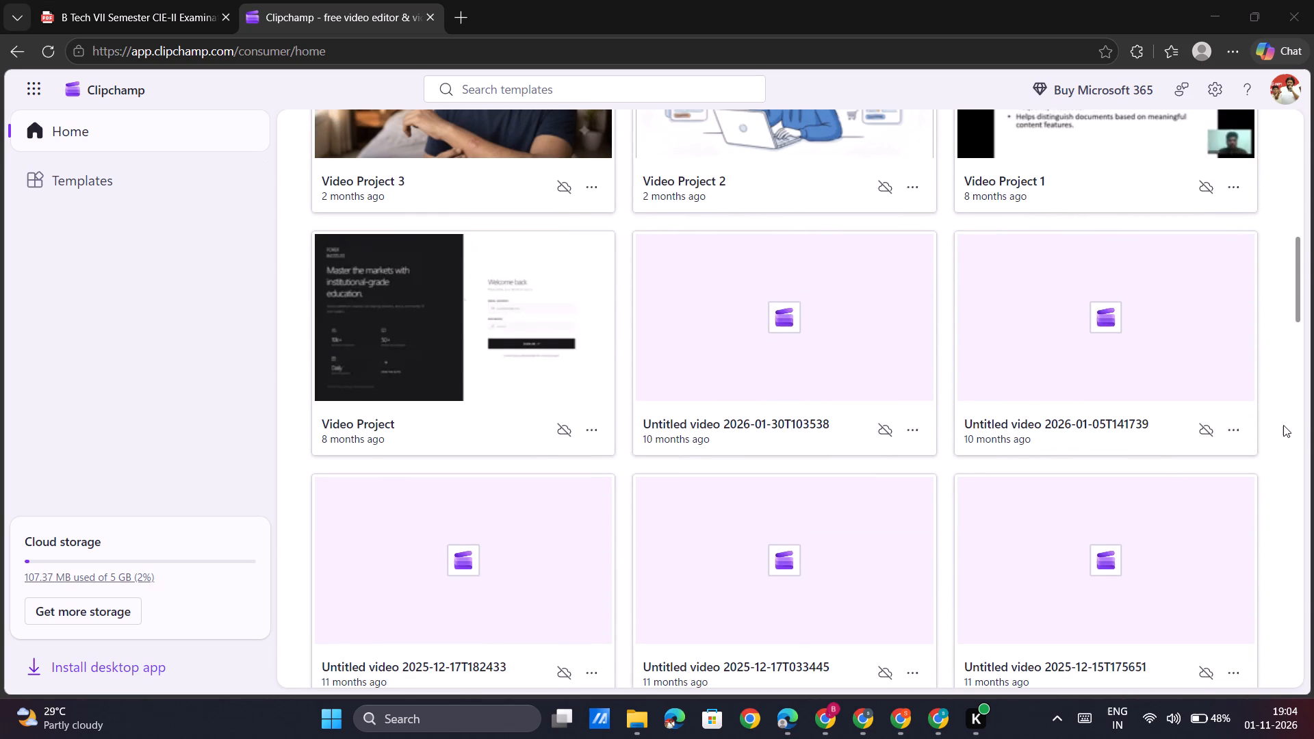
scroll(1283, 425, "down", 7)
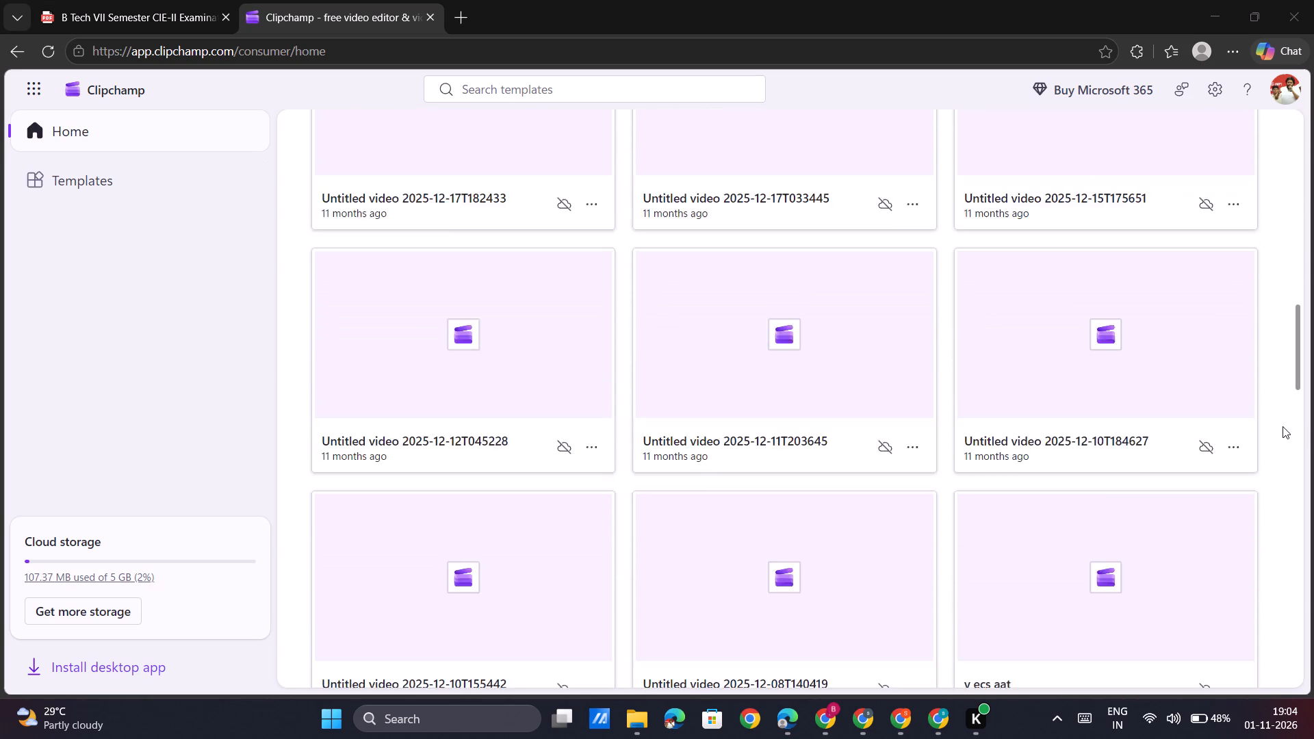
scroll(1274, 443, "up", 1)
scroll(1274, 443, "down", 16)
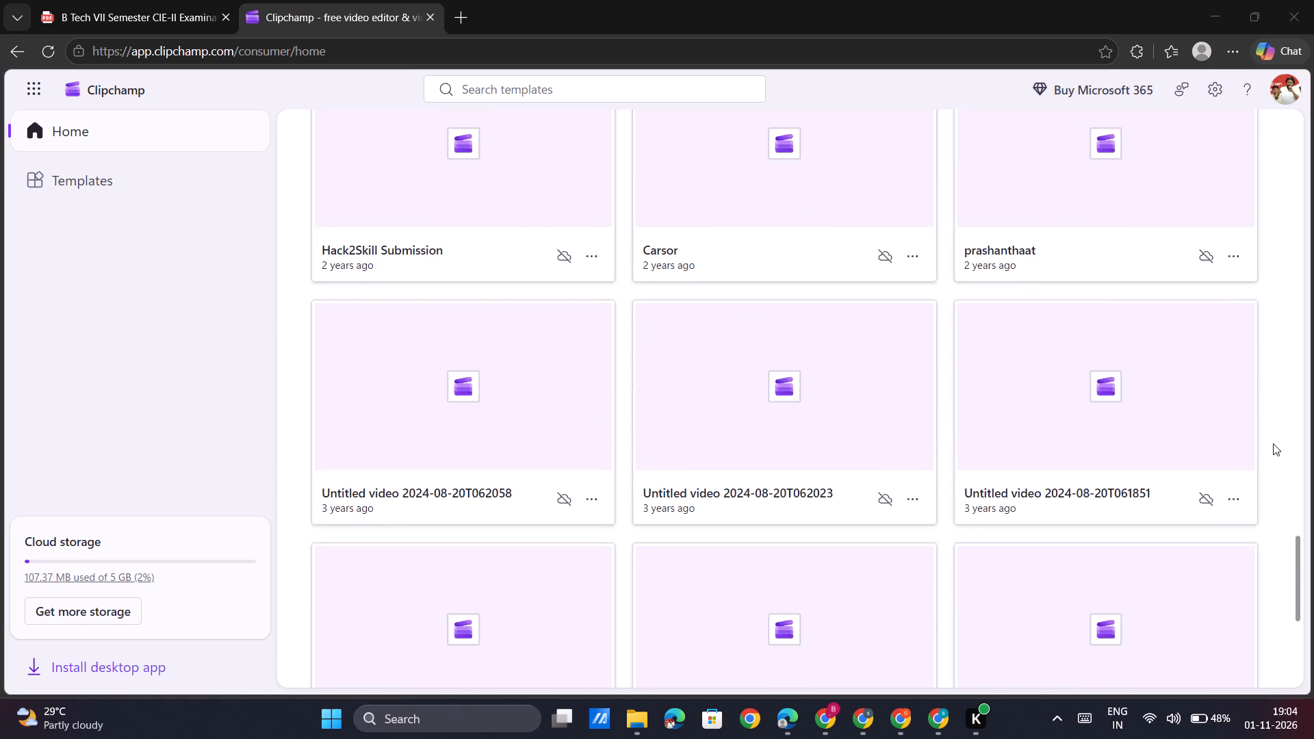
scroll(1273, 443, "down", 3)
scroll(1273, 443, "up", 1)
left_click_drag(1298, 578, 1250, 257)
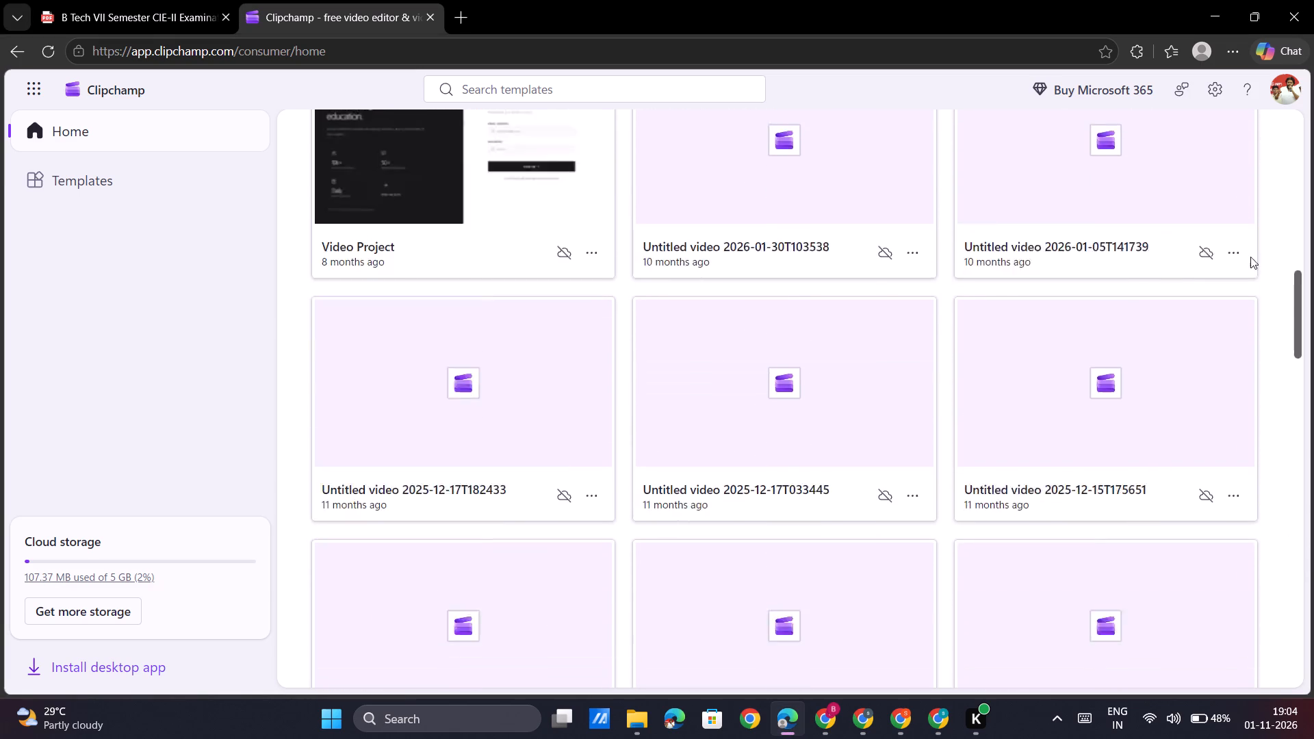
left_click_drag(1250, 257, 1238, 124)
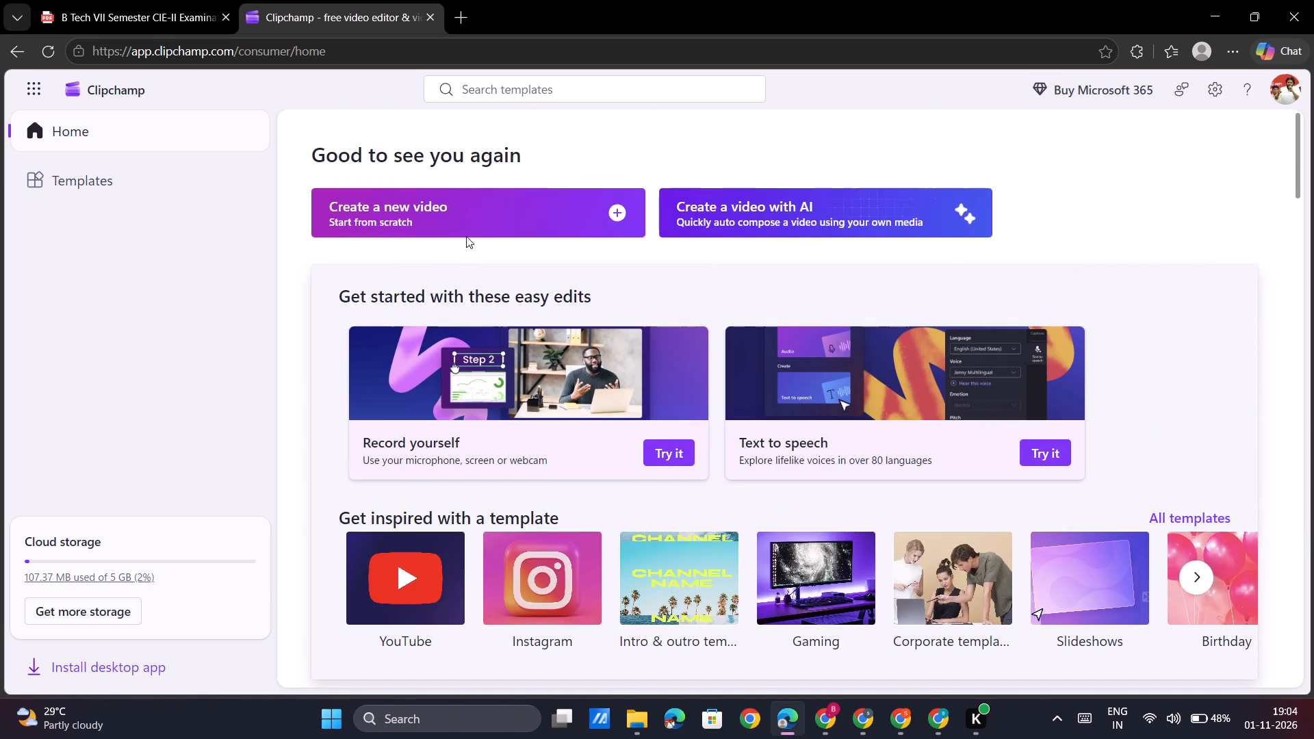
Create a new video from scratch and import all five clips from the Untitled Scene 11-01 13_26_13 folder in Downloads.
left_click(474, 219)
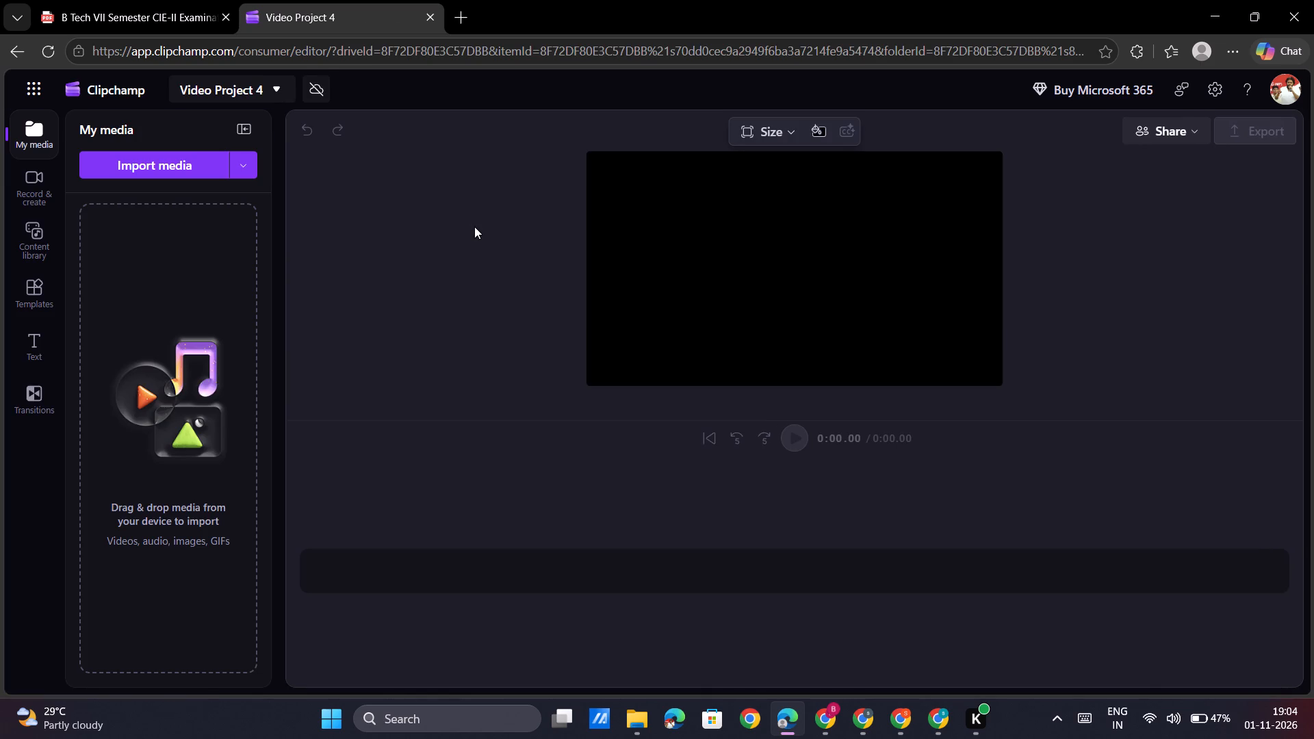
left_click(198, 162)
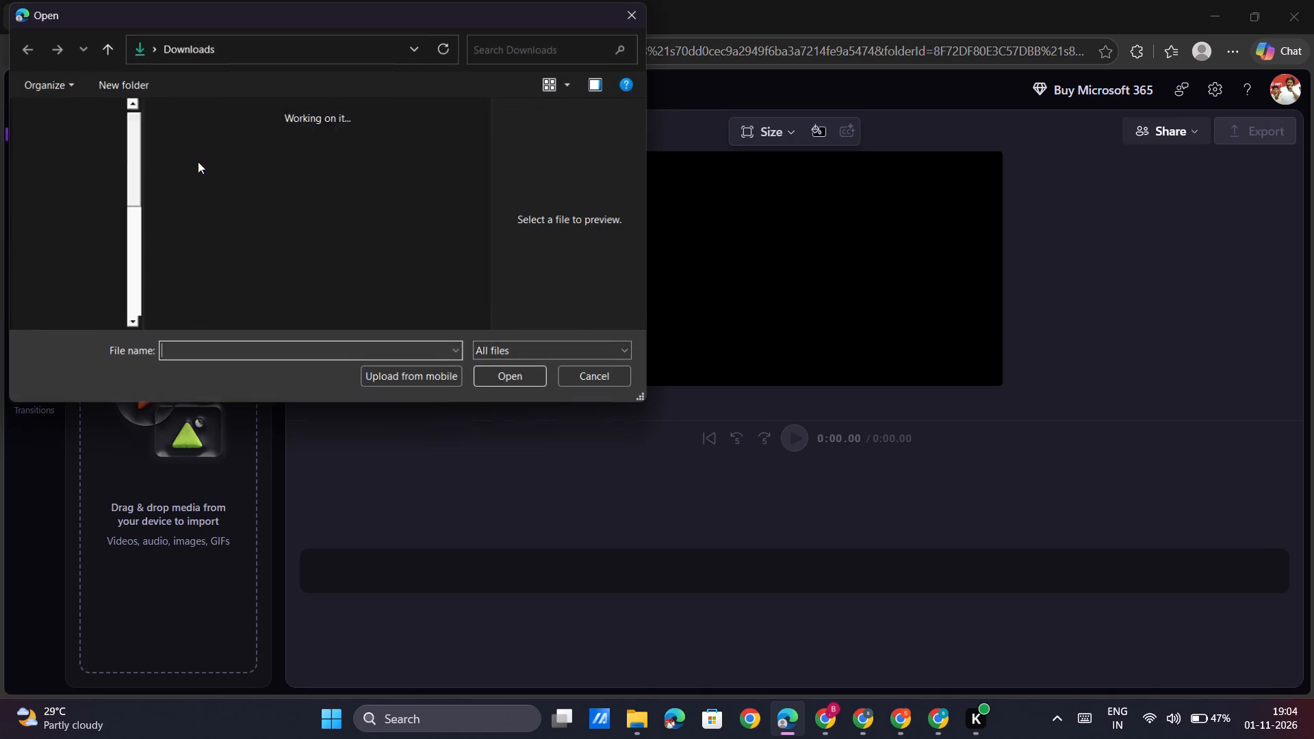
double_click(212, 133)
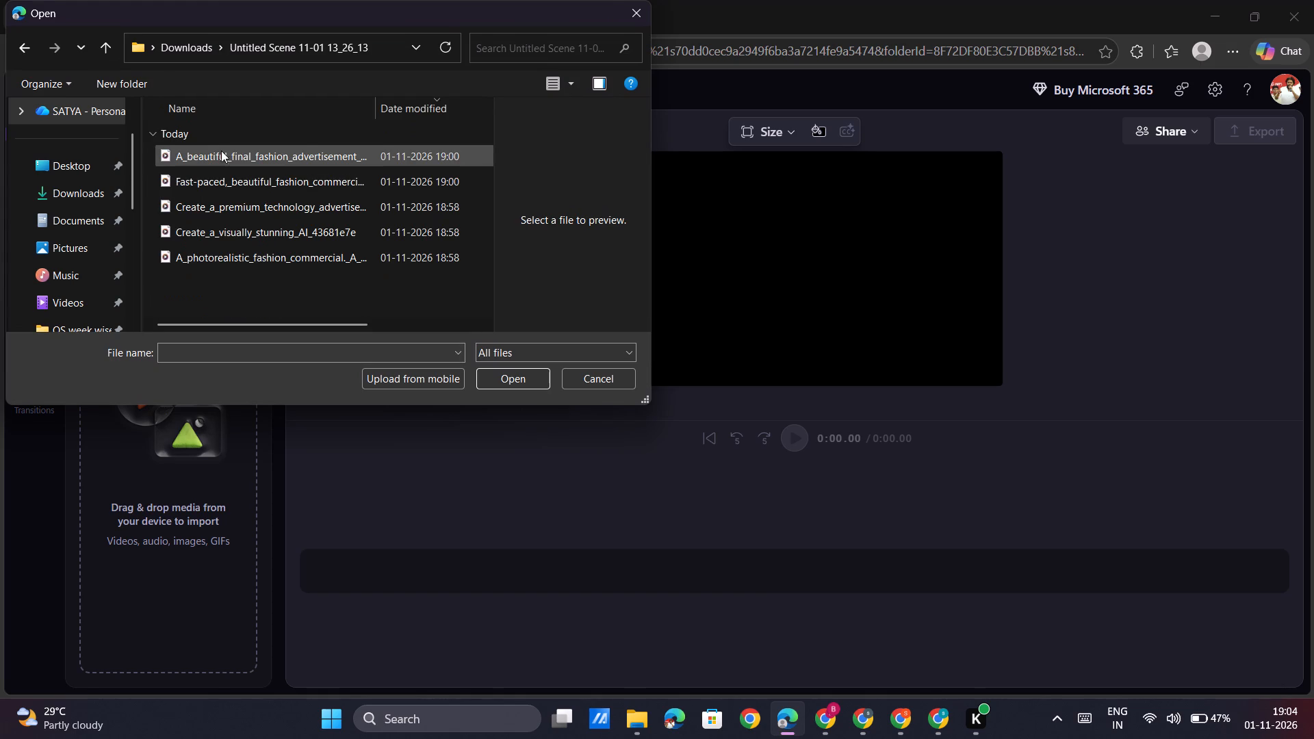
left_click(224, 157, "ctrl")
left_click(230, 175, "ctrl")
left_click(244, 205, "ctrl")
left_click(255, 232, "ctrl")
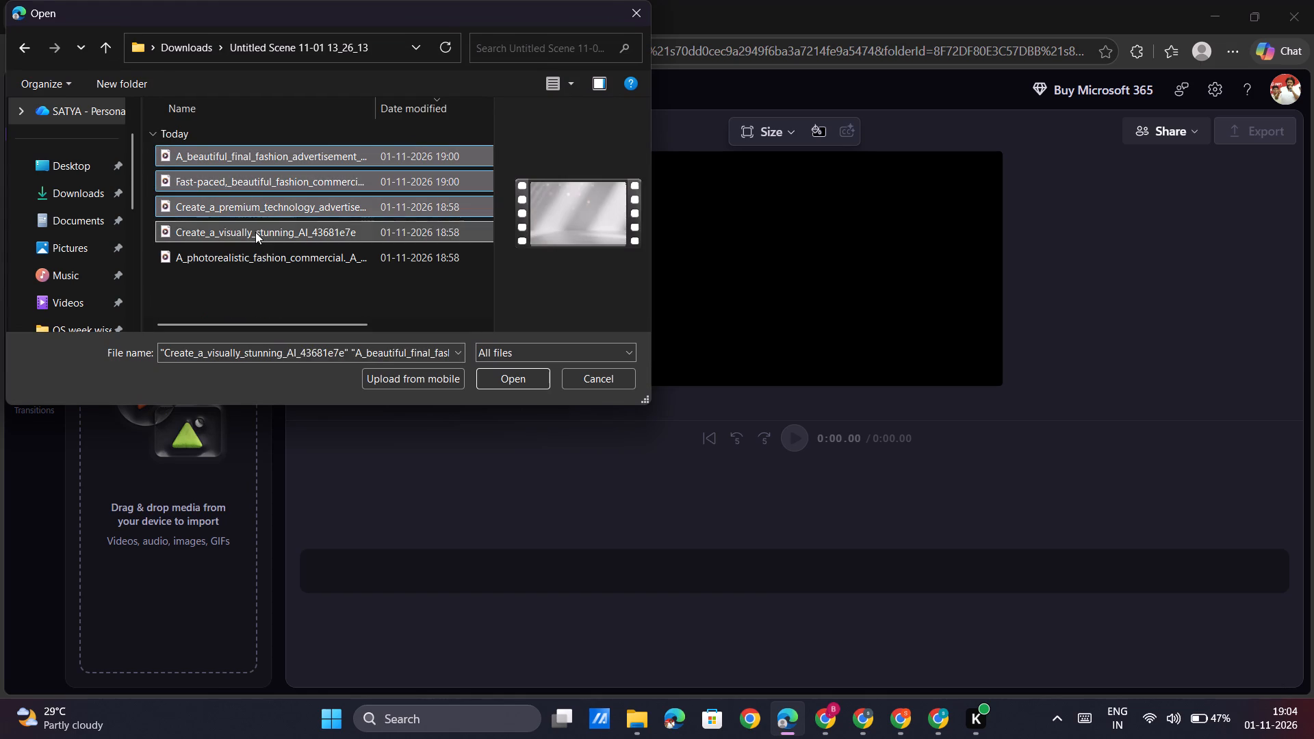
left_click(264, 256, "ctrl")
left_click(514, 379)
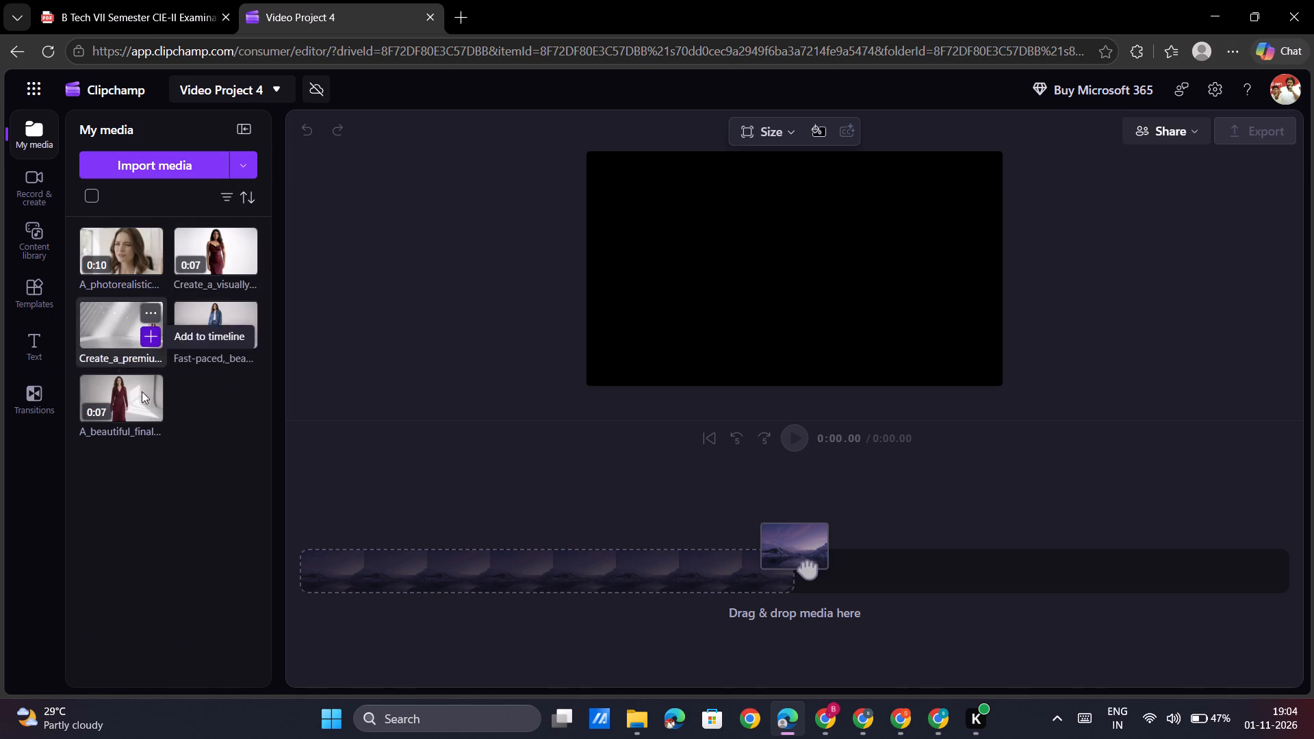
Add the clips to the timeline in this order: A_photorealistic, Create_a_premium, Create_a_visually, Fast-paced, A_beautiful_final.
left_click(149, 263)
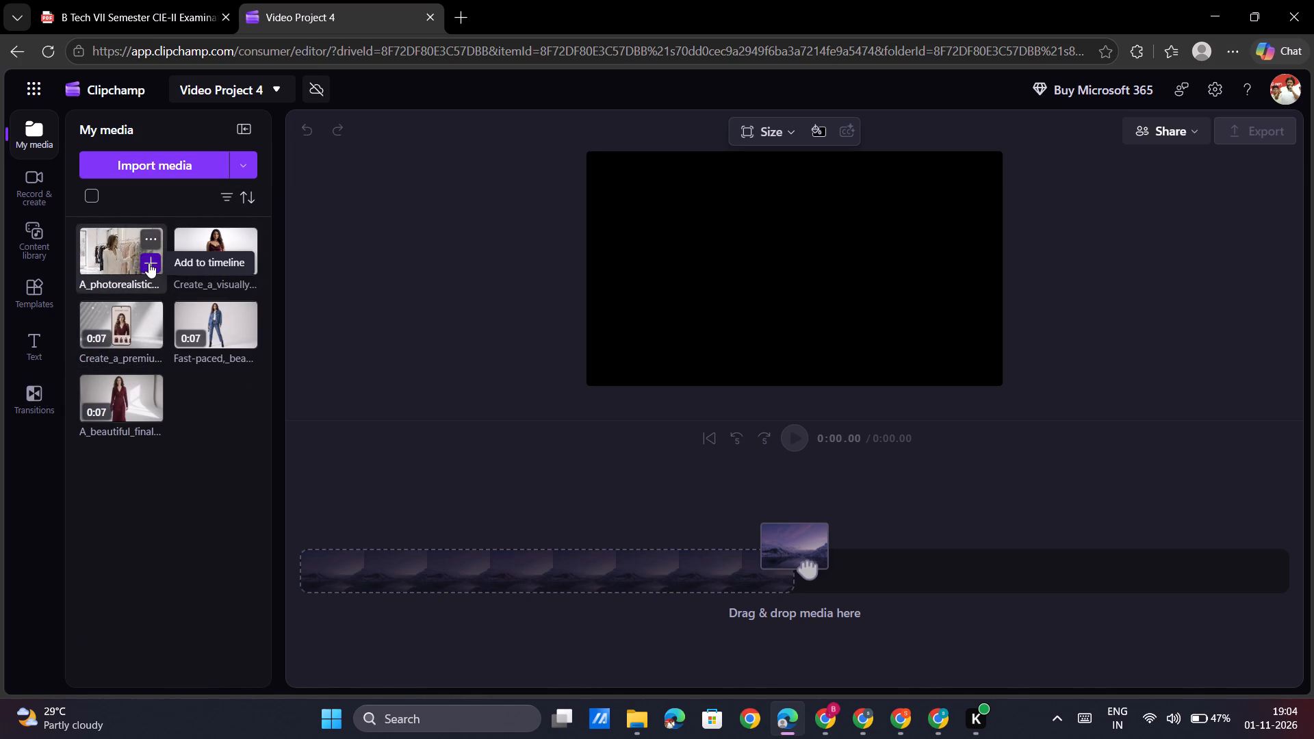
left_click(151, 337)
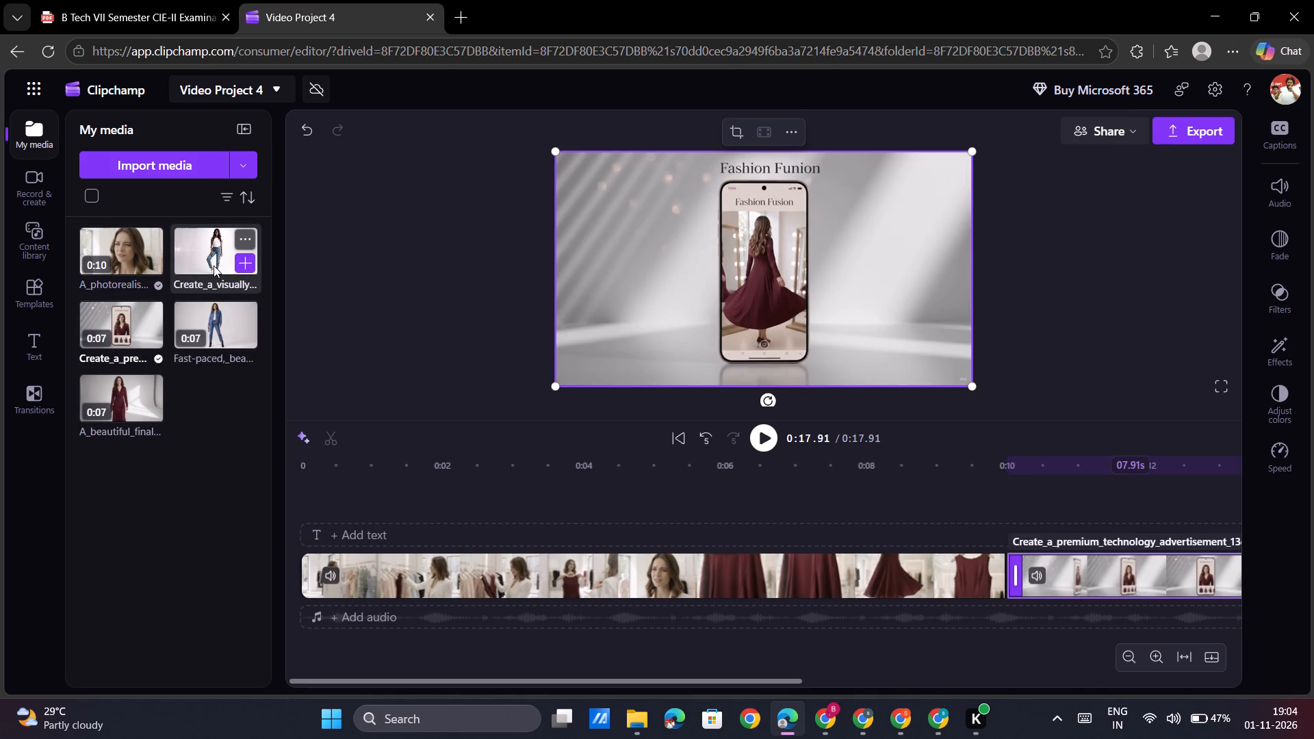
left_click(242, 261)
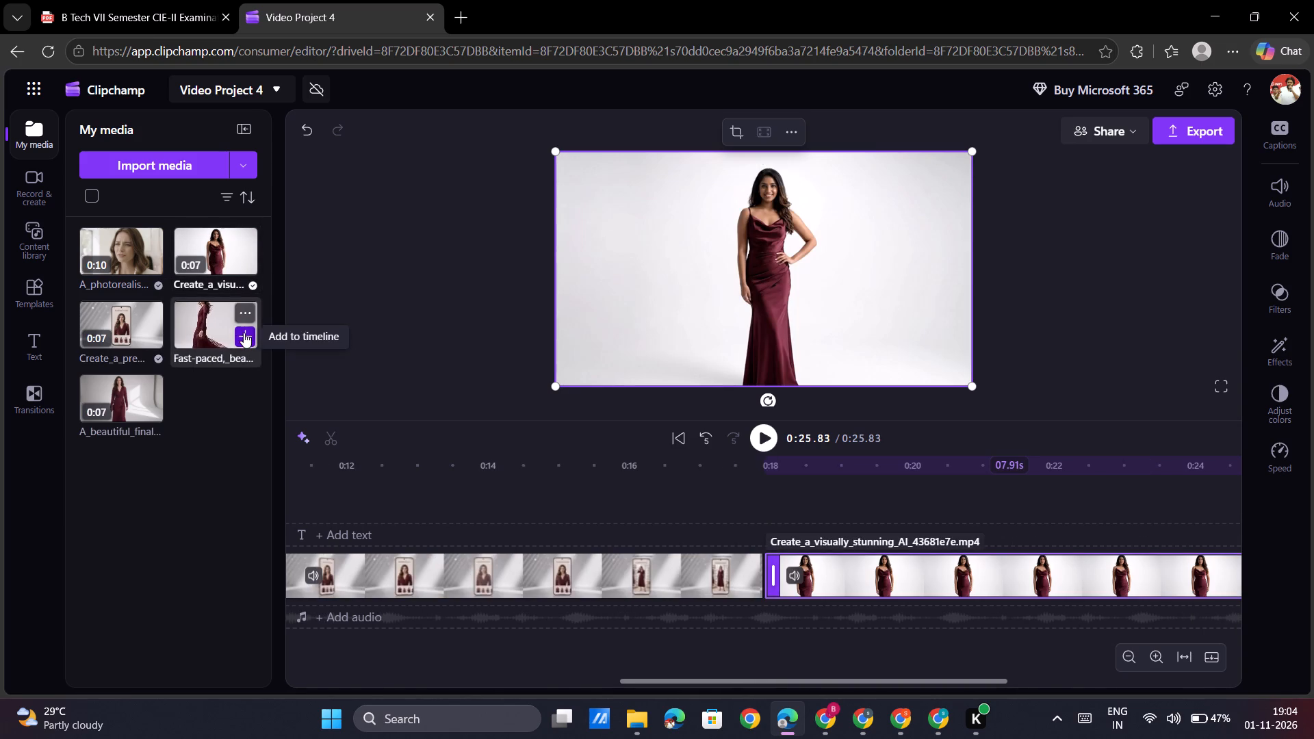
left_click(244, 333)
left_click(148, 409)
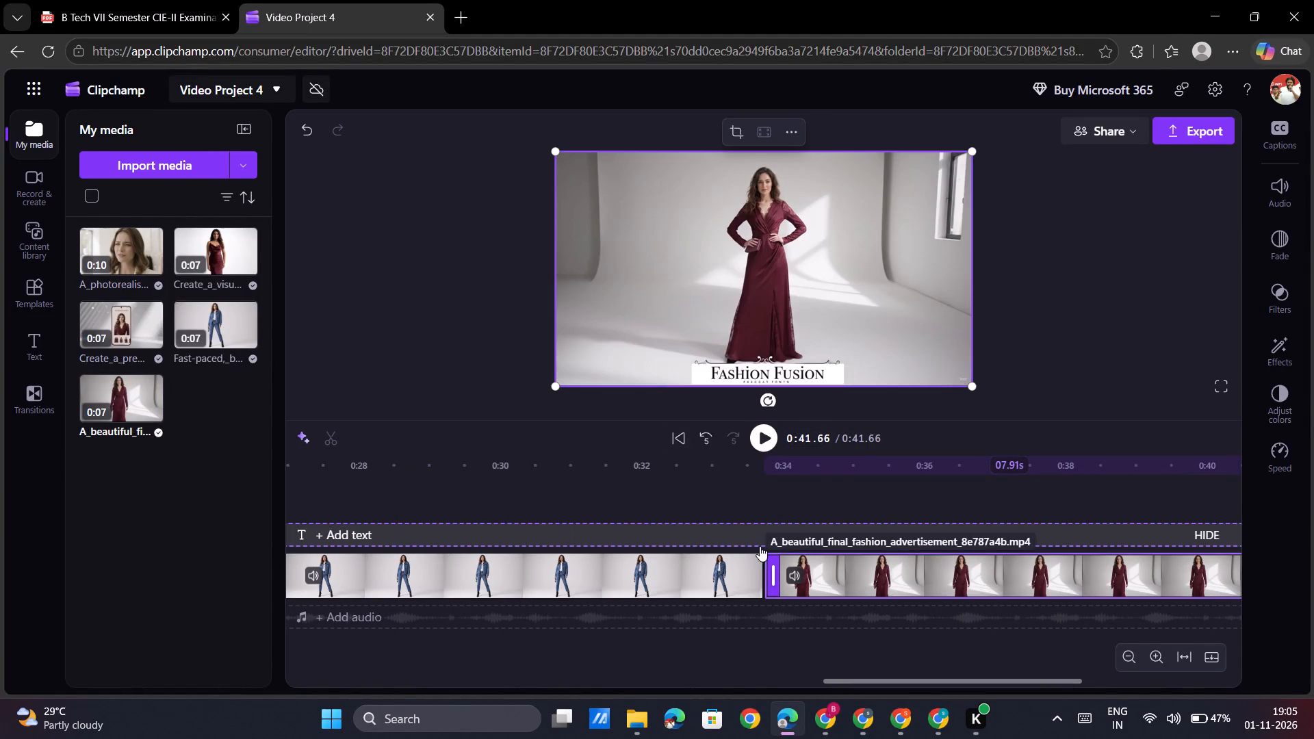
Export the combined video at 1080p as Video Project 4.mp4.
left_click(1183, 133)
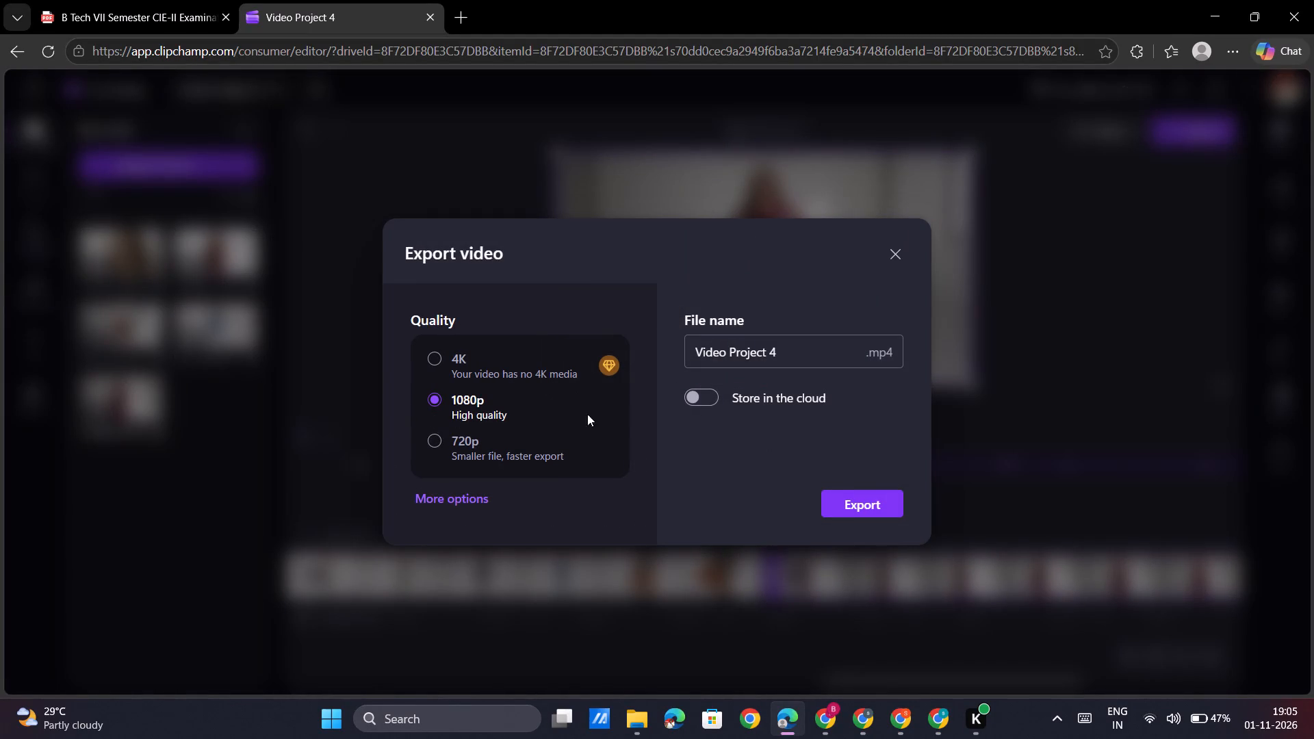
left_click(860, 500)
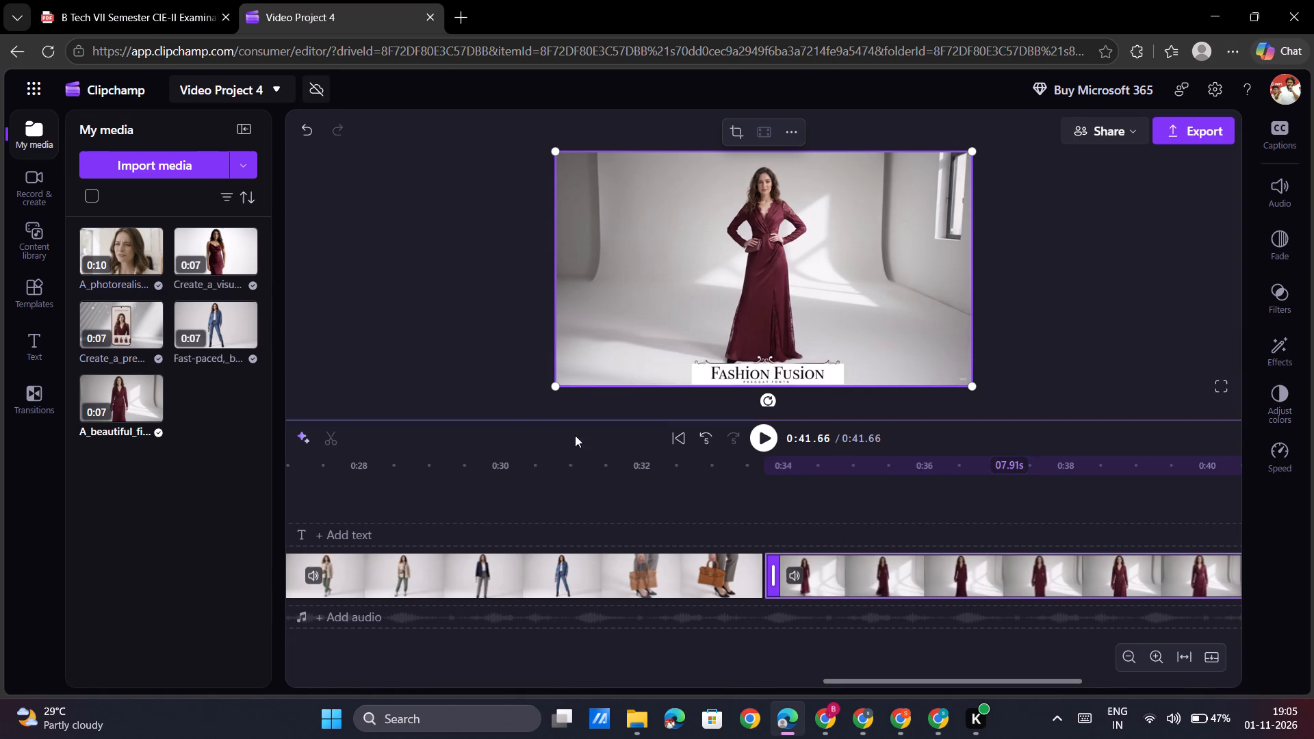
scroll(511, 502, "down", 1)
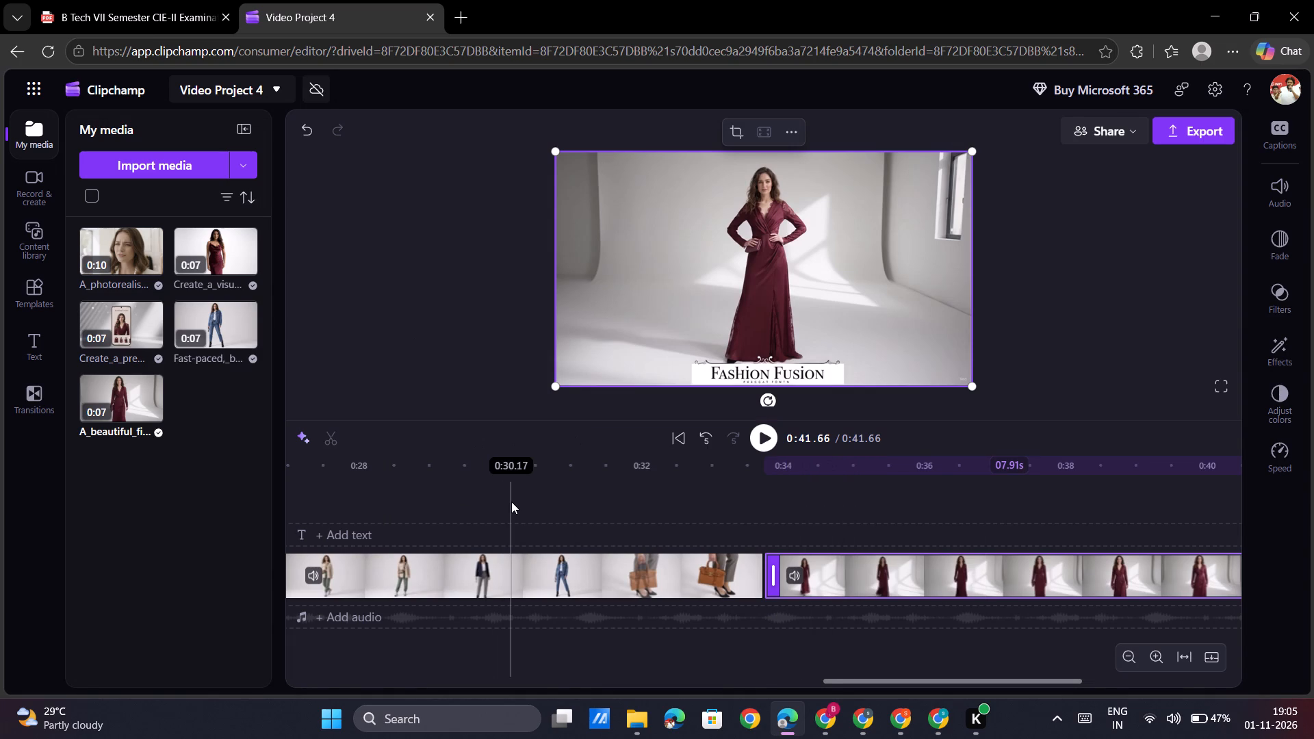
scroll(511, 502, "down", 3)
scroll(511, 502, "up", 5)
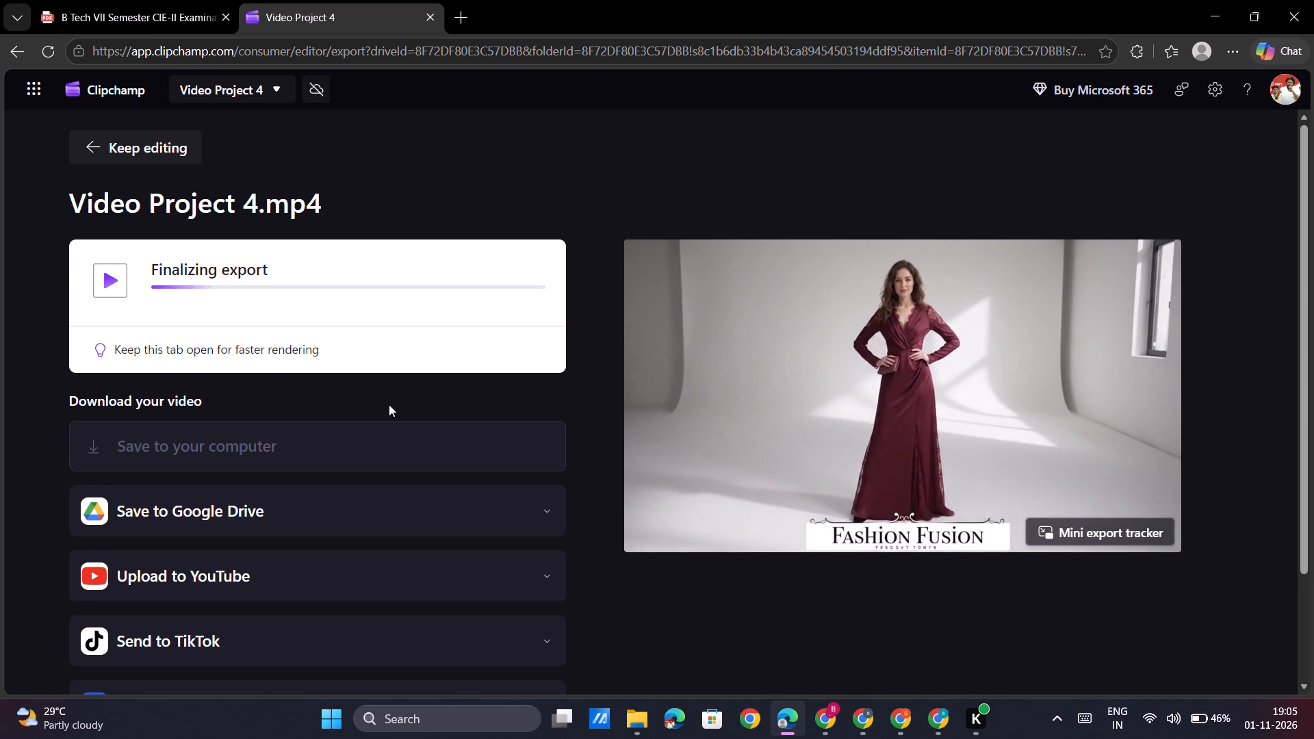
left_click(389, 404)
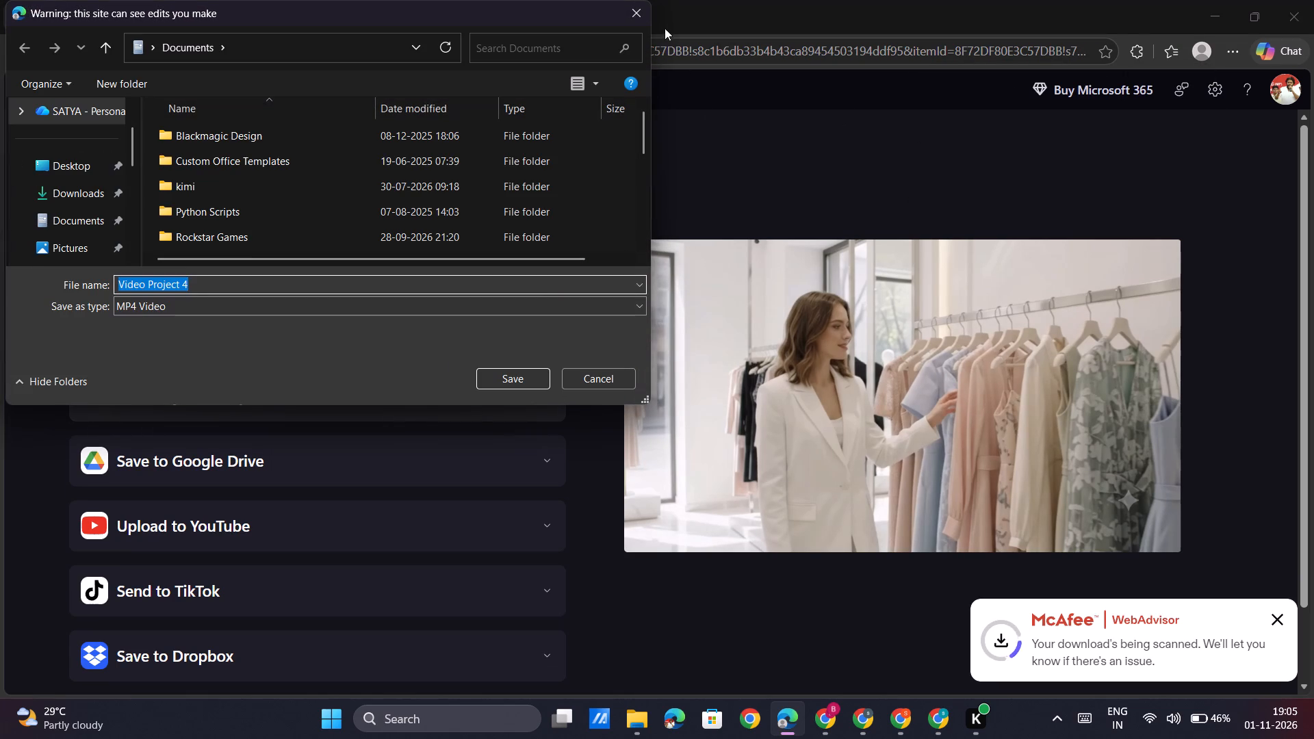
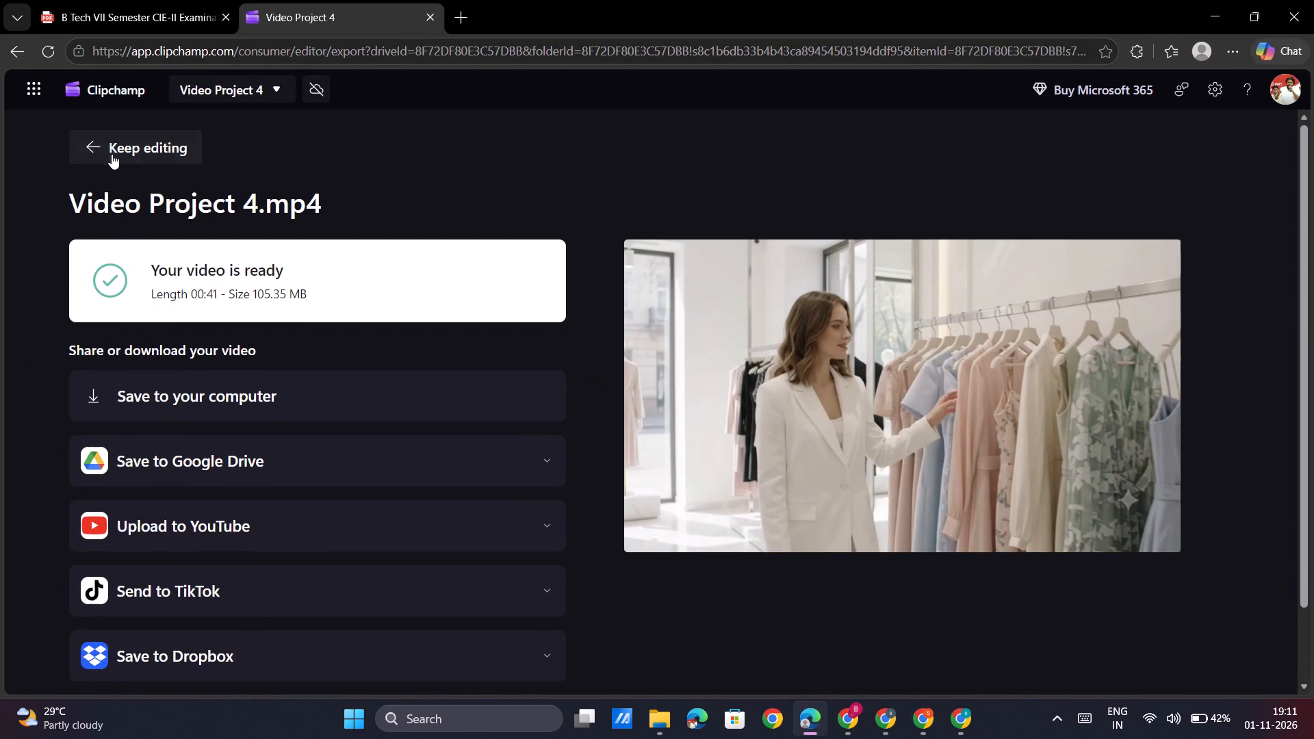
Return to editing Video Project 4, import the ElevenLabs Tara audio from Downloads and add it to the timeline.
left_click(112, 153)
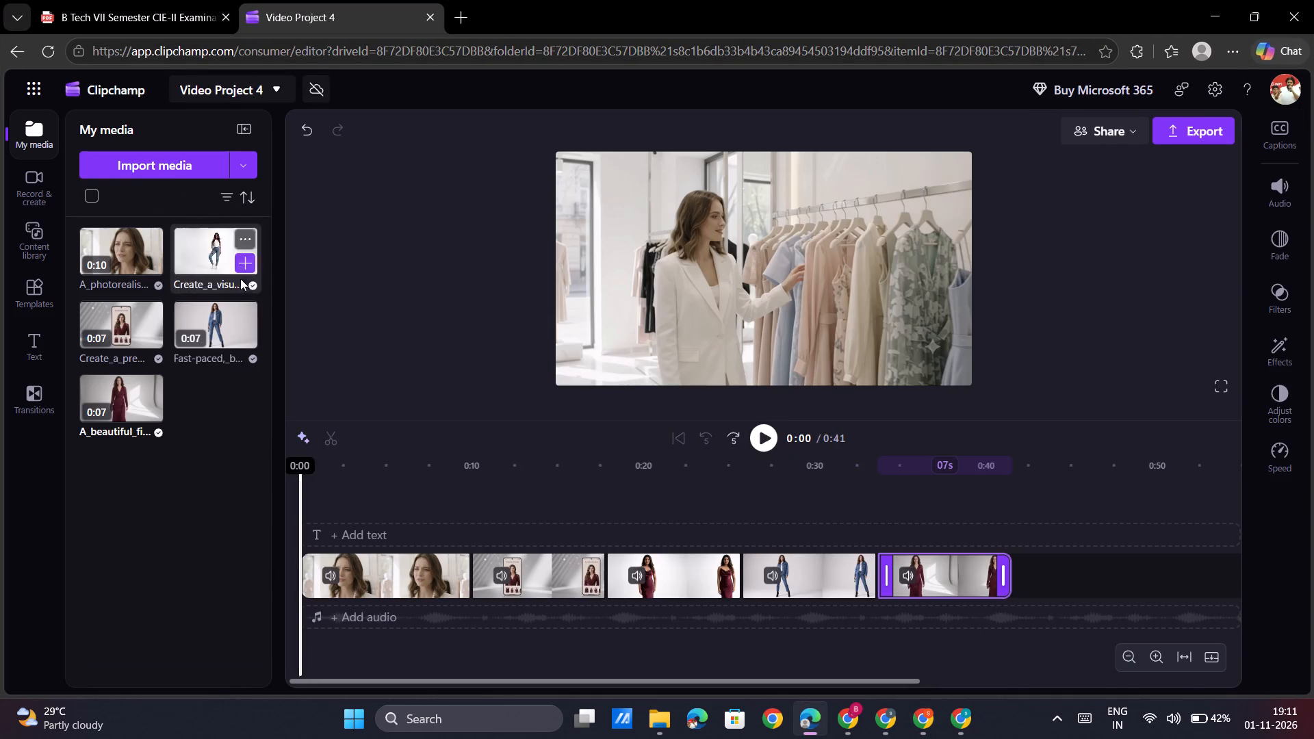
left_click(155, 168)
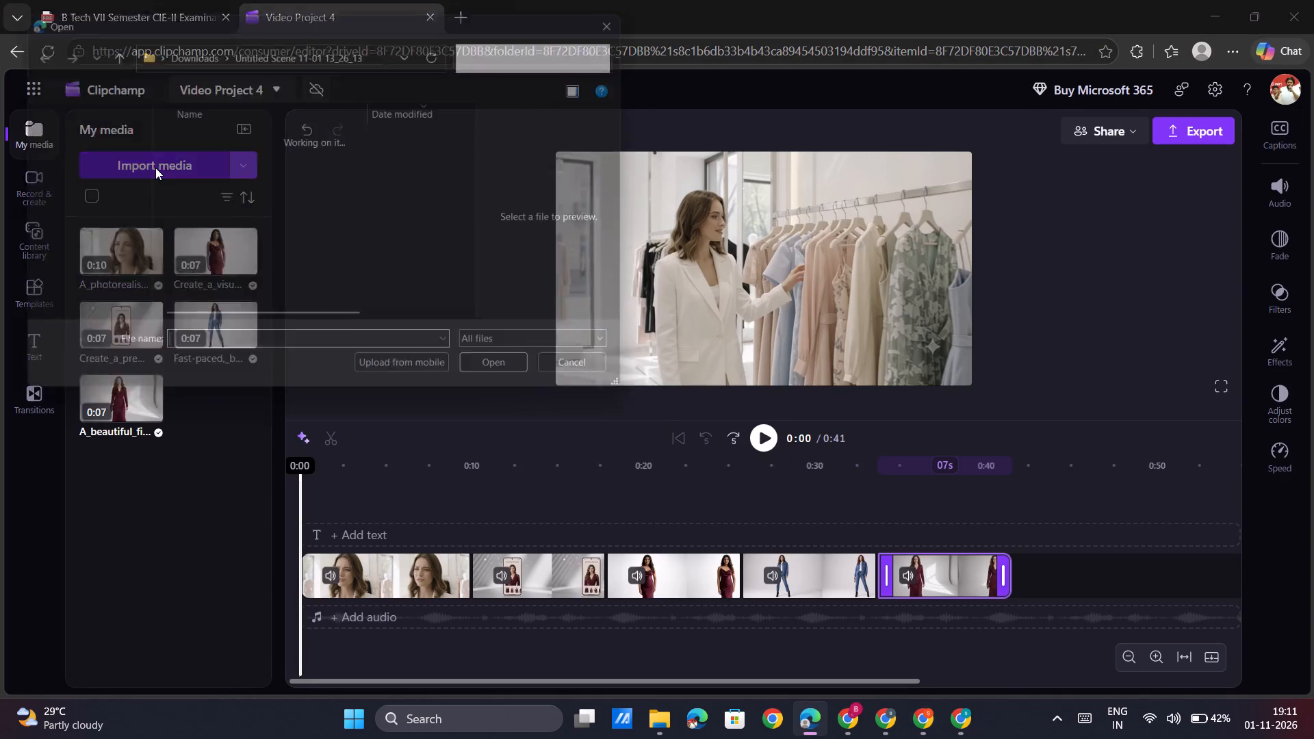
left_click(99, 186)
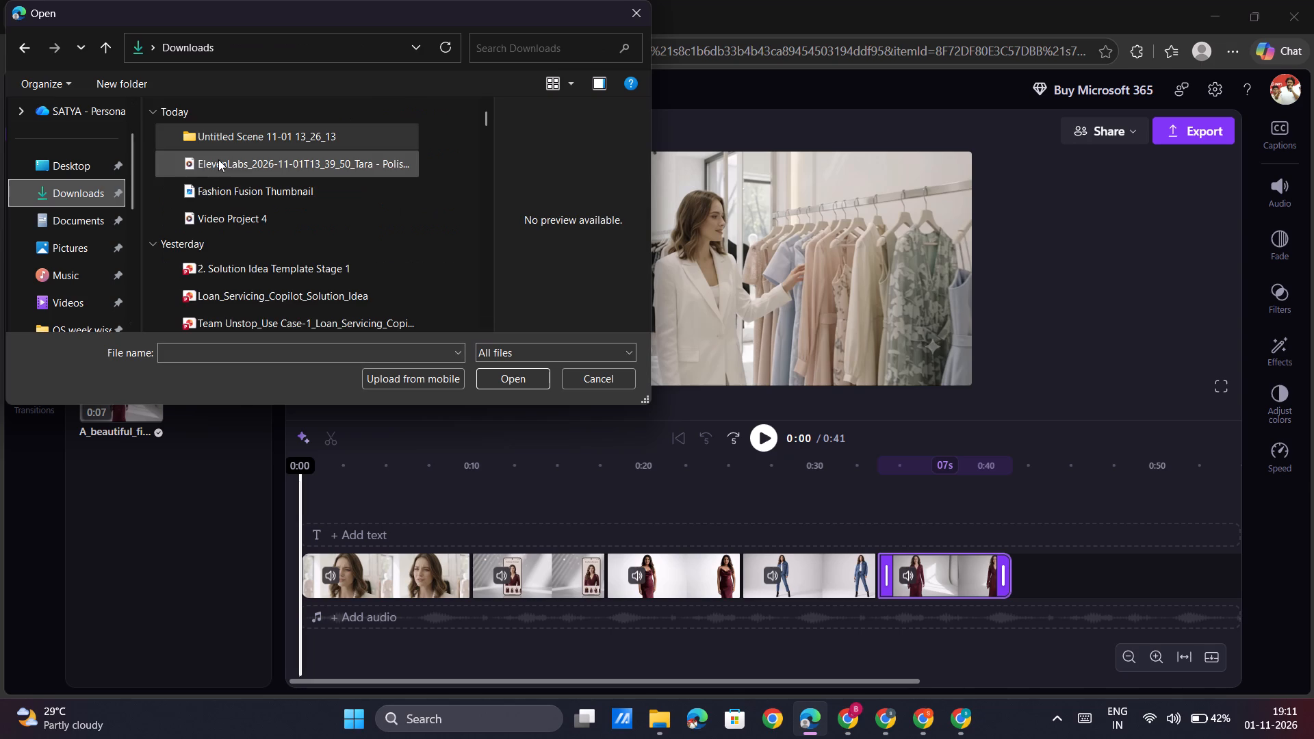
double_click(215, 166)
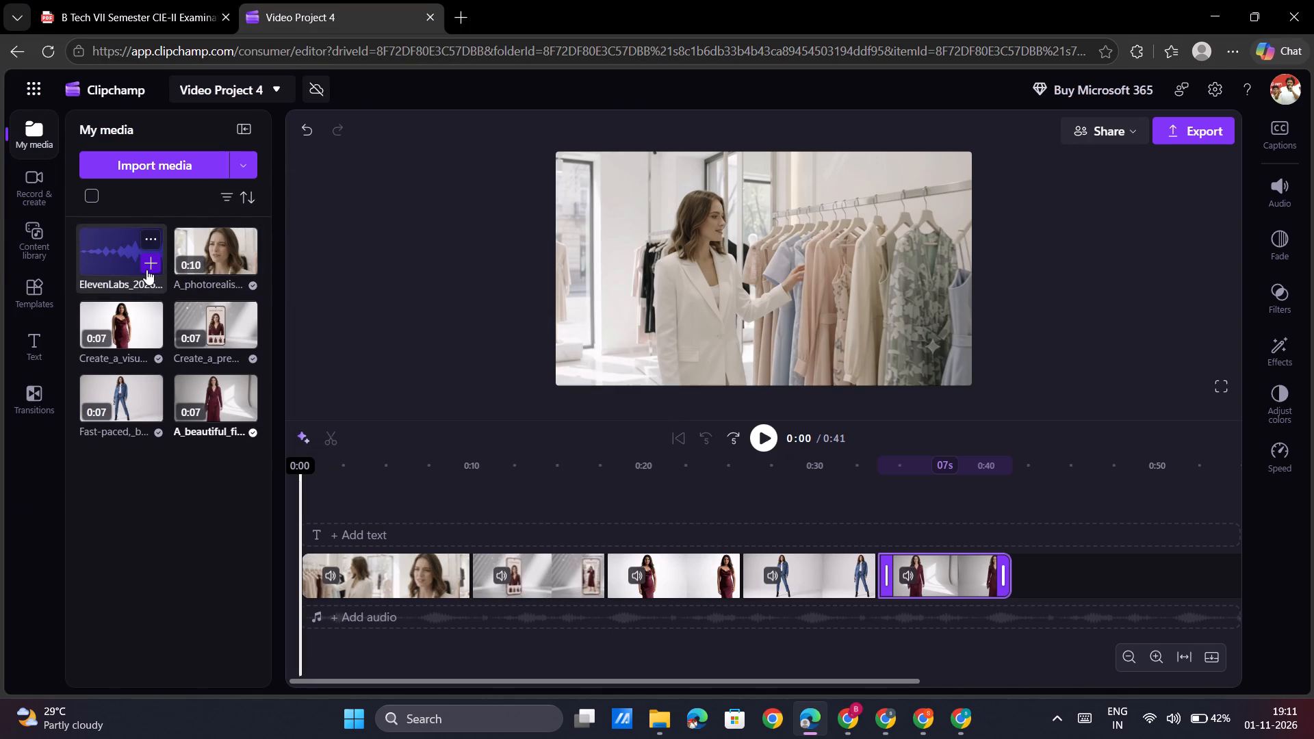
left_click(146, 270)
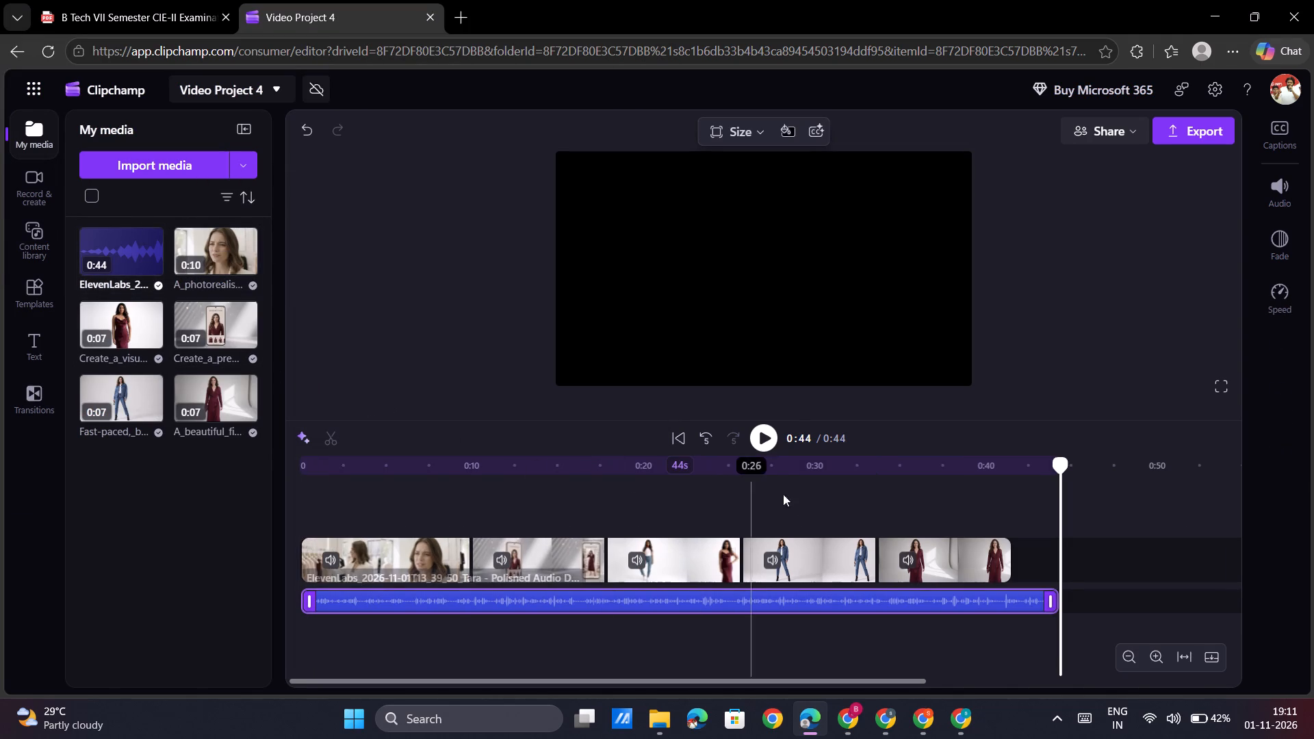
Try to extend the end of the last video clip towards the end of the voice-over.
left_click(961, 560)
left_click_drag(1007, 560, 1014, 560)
Return the playhead to the start and mute the original sound of all five video clips.
left_click(297, 463)
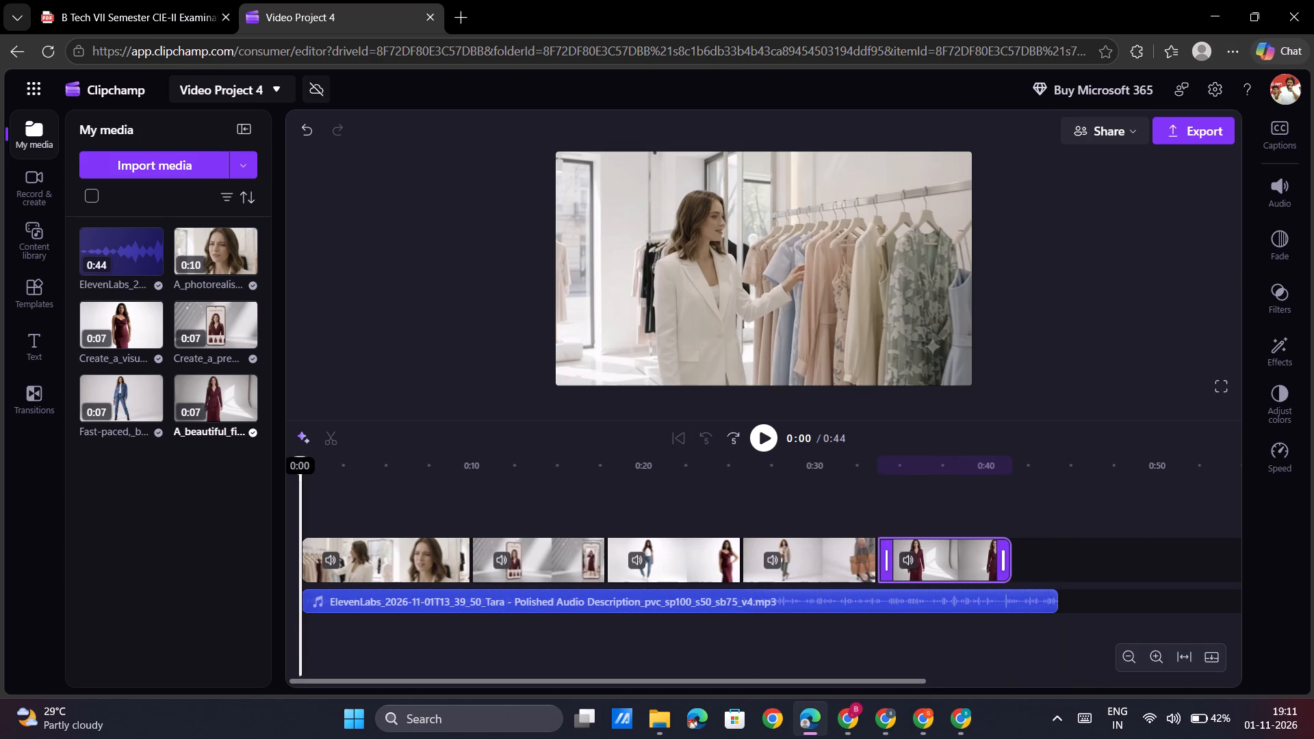
left_click(332, 553)
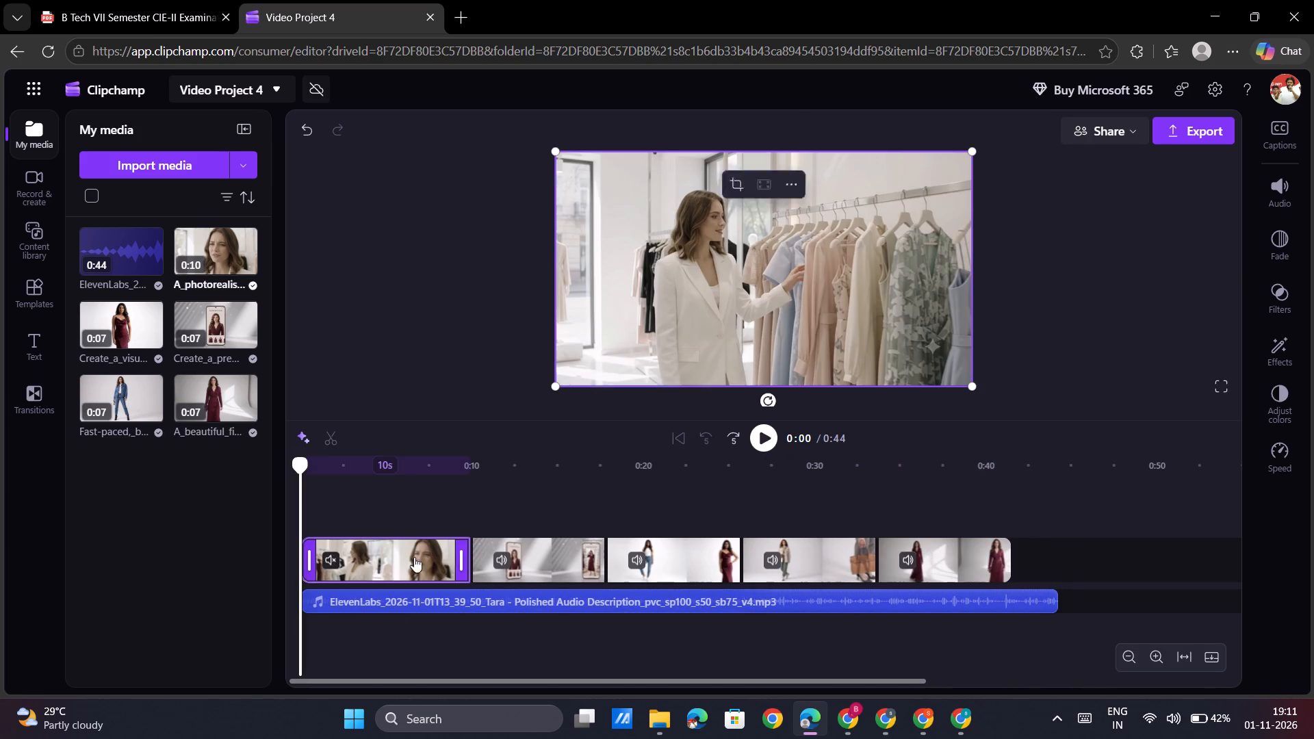
left_click(504, 558)
left_click(636, 558)
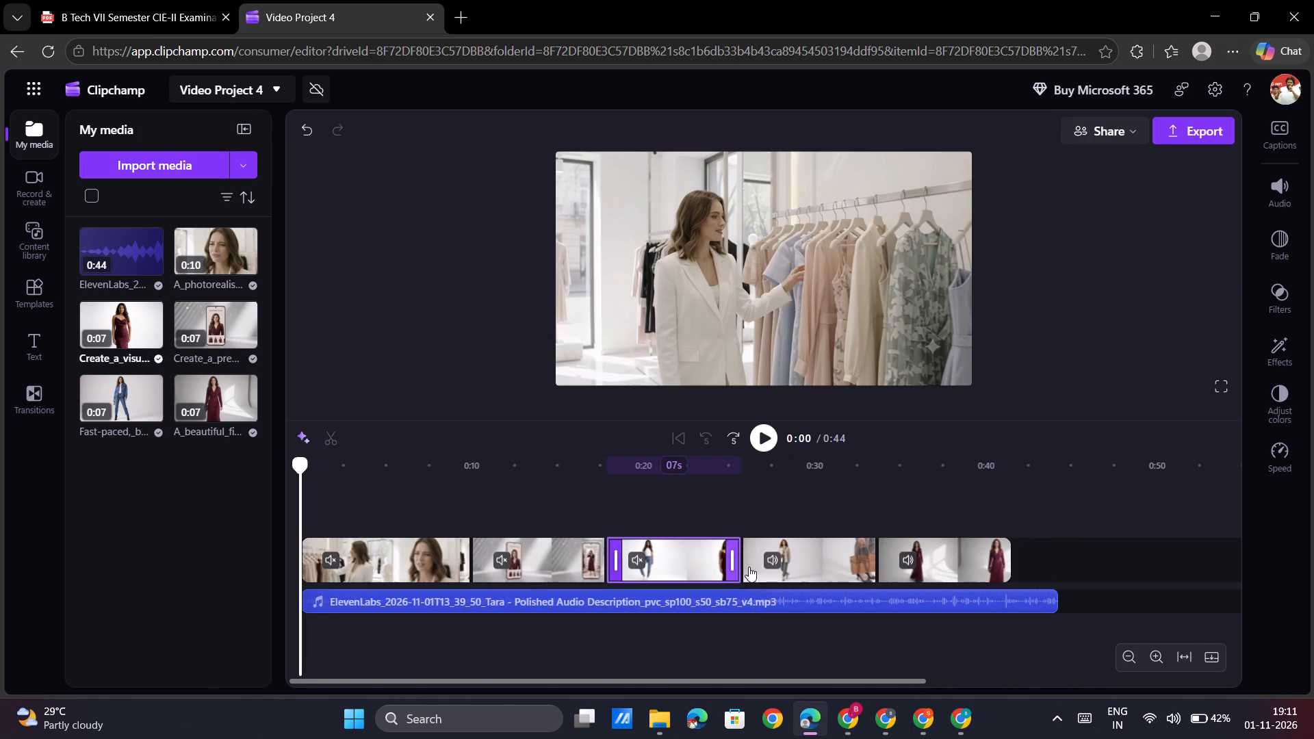
left_click(771, 562)
left_click(907, 566)
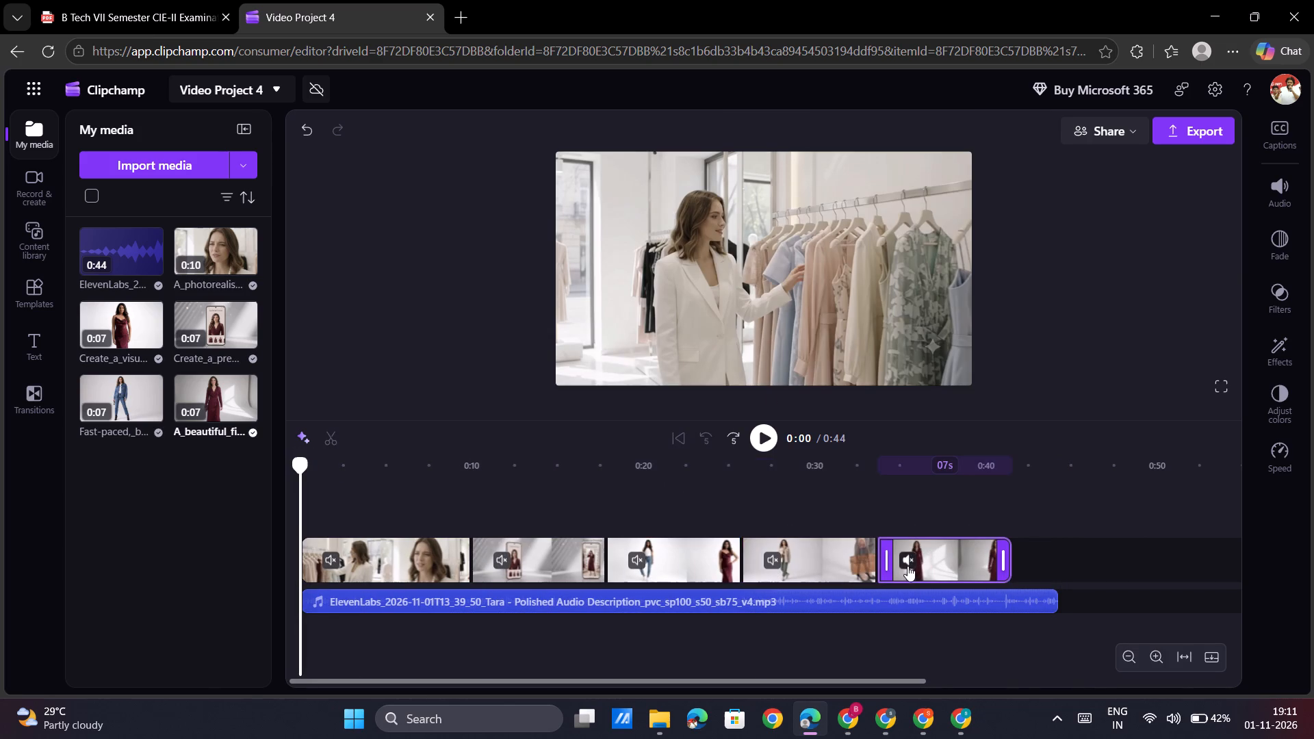
Preview the video from the start to about 0:20 to check how the voice-over fits the scenes.
left_click(758, 439)
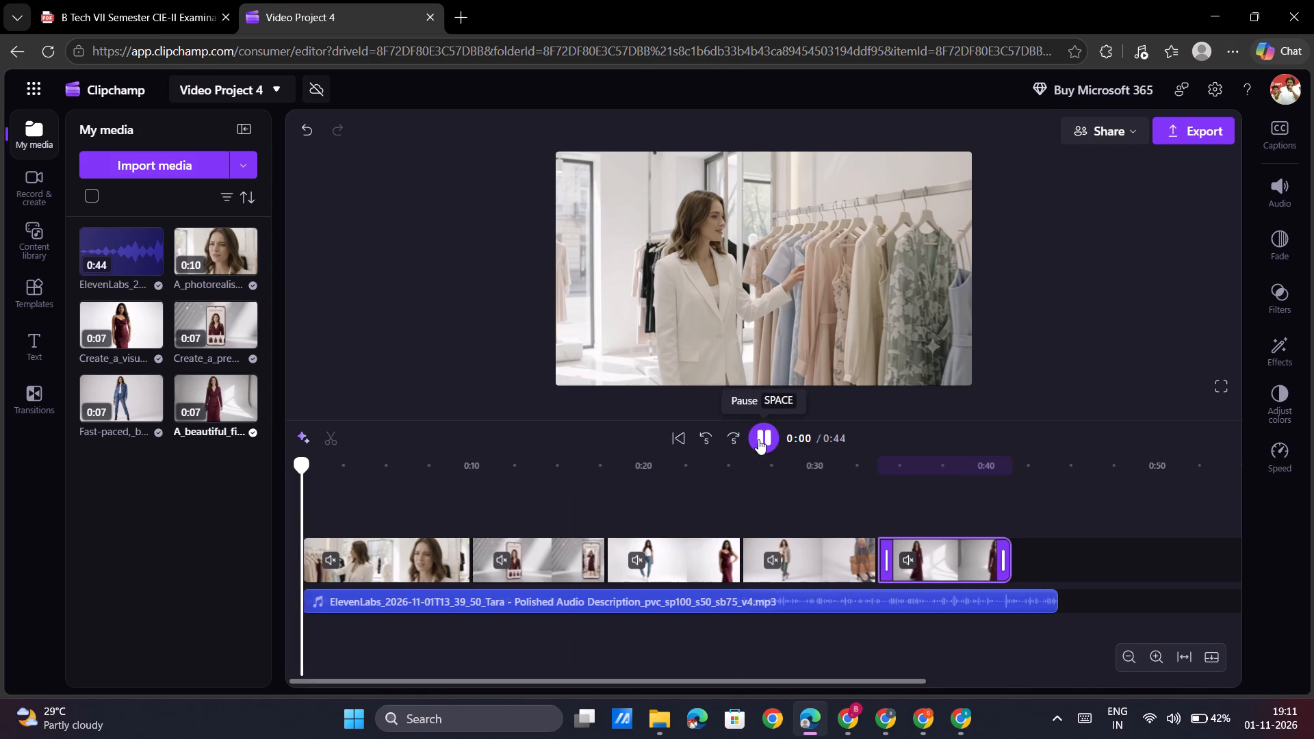
left_click(758, 439)
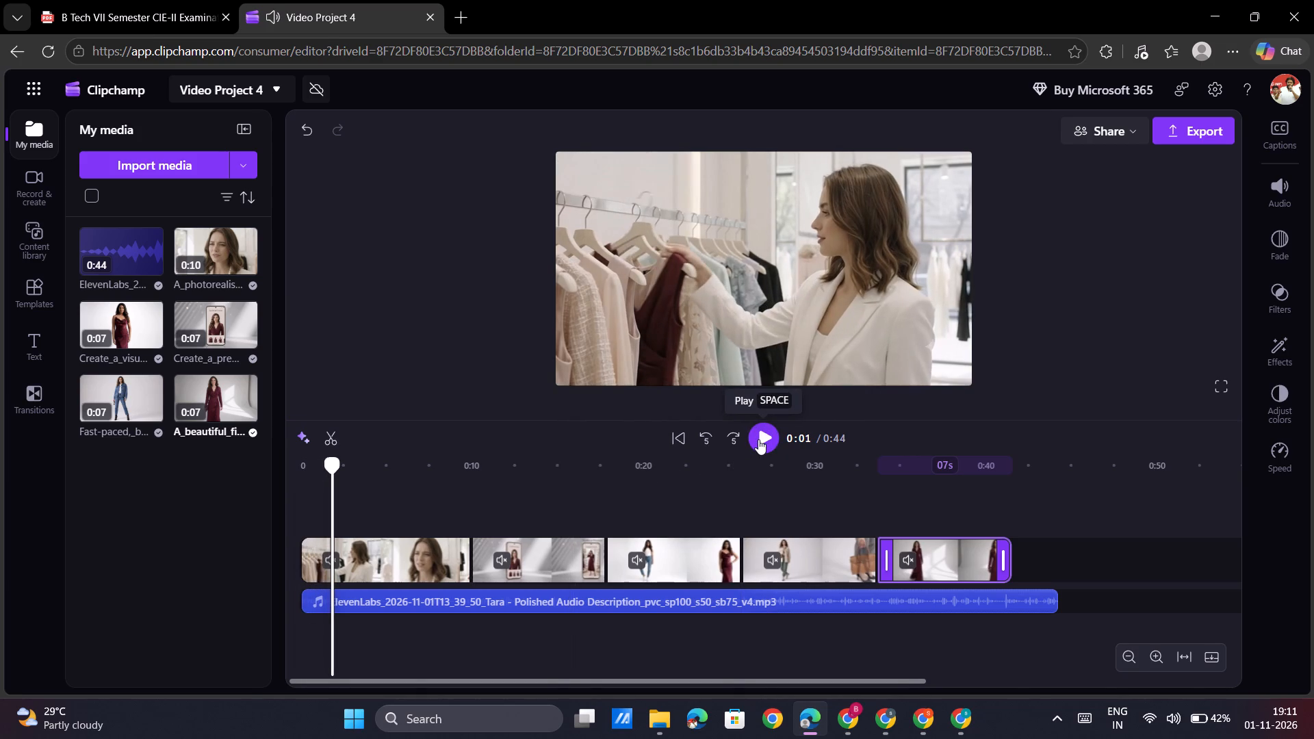
left_click_drag(328, 465, 293, 466)
left_click(761, 445)
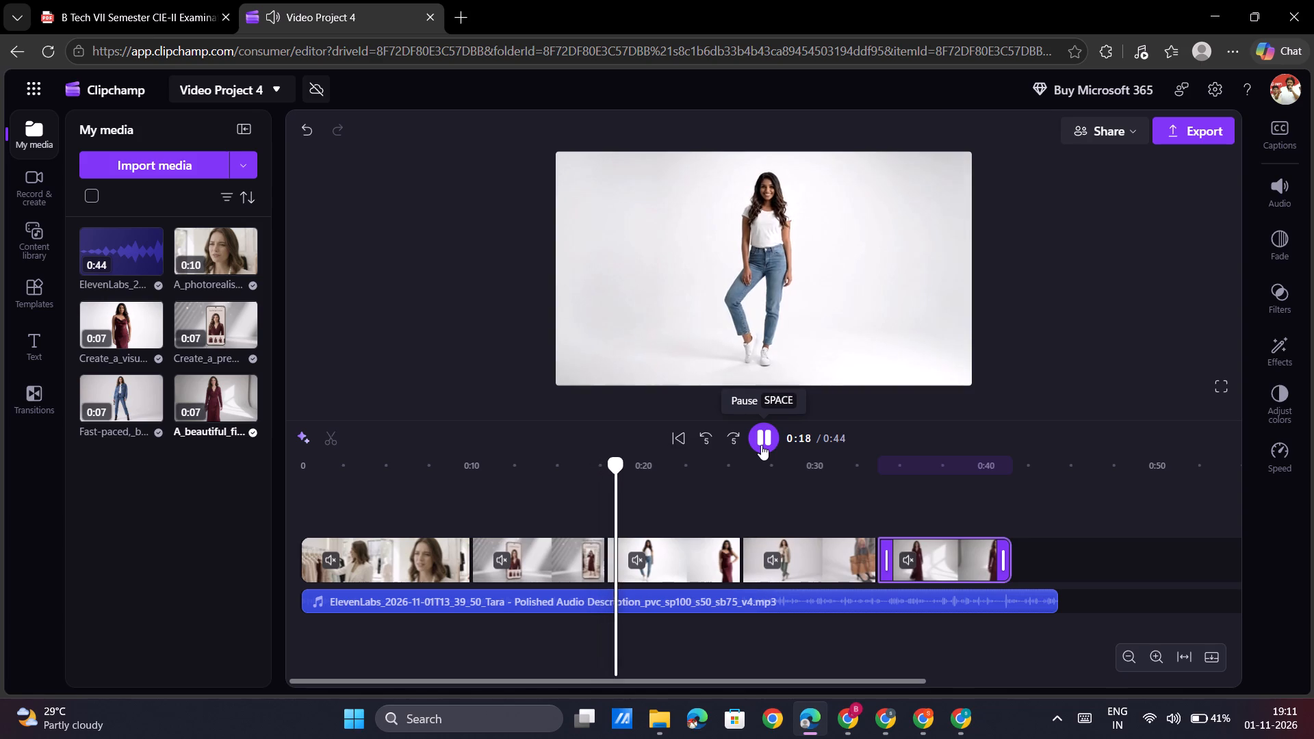
left_click(761, 445)
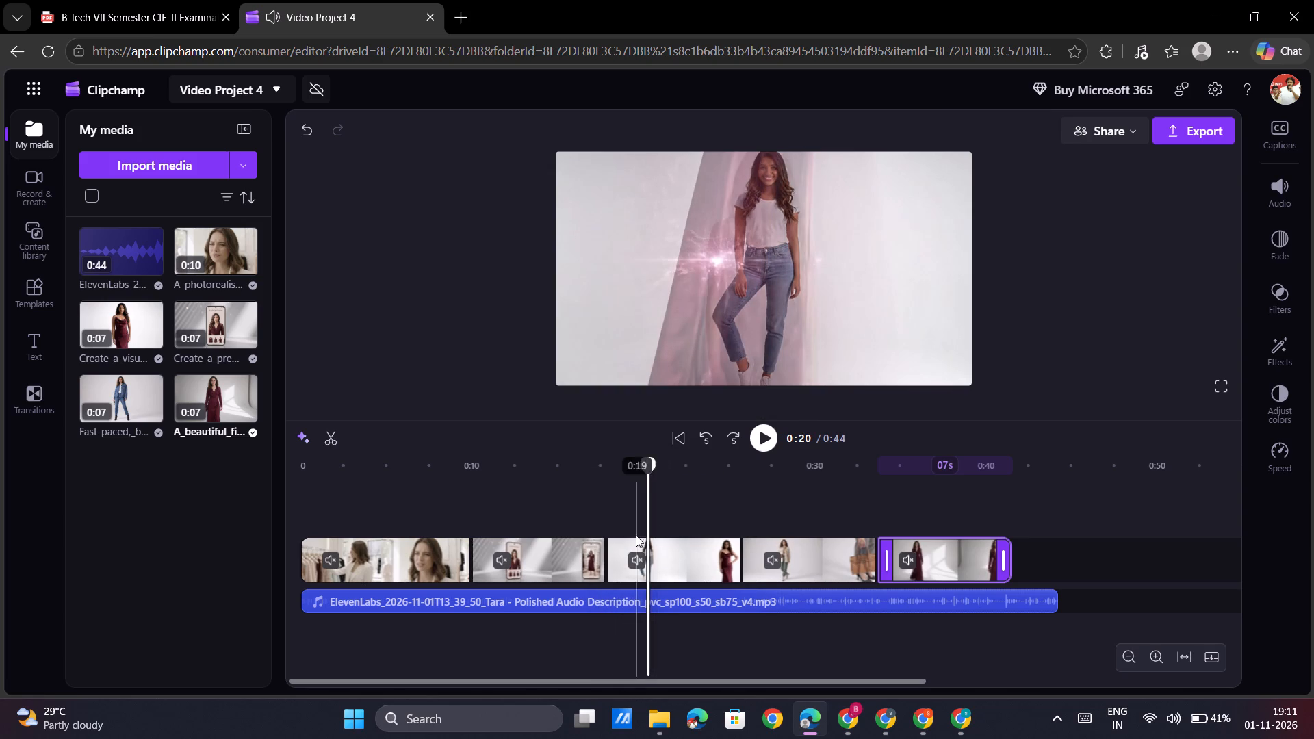
Split the white T-shirt and jeans clip and the voice-over at 0:19.
left_click(632, 507)
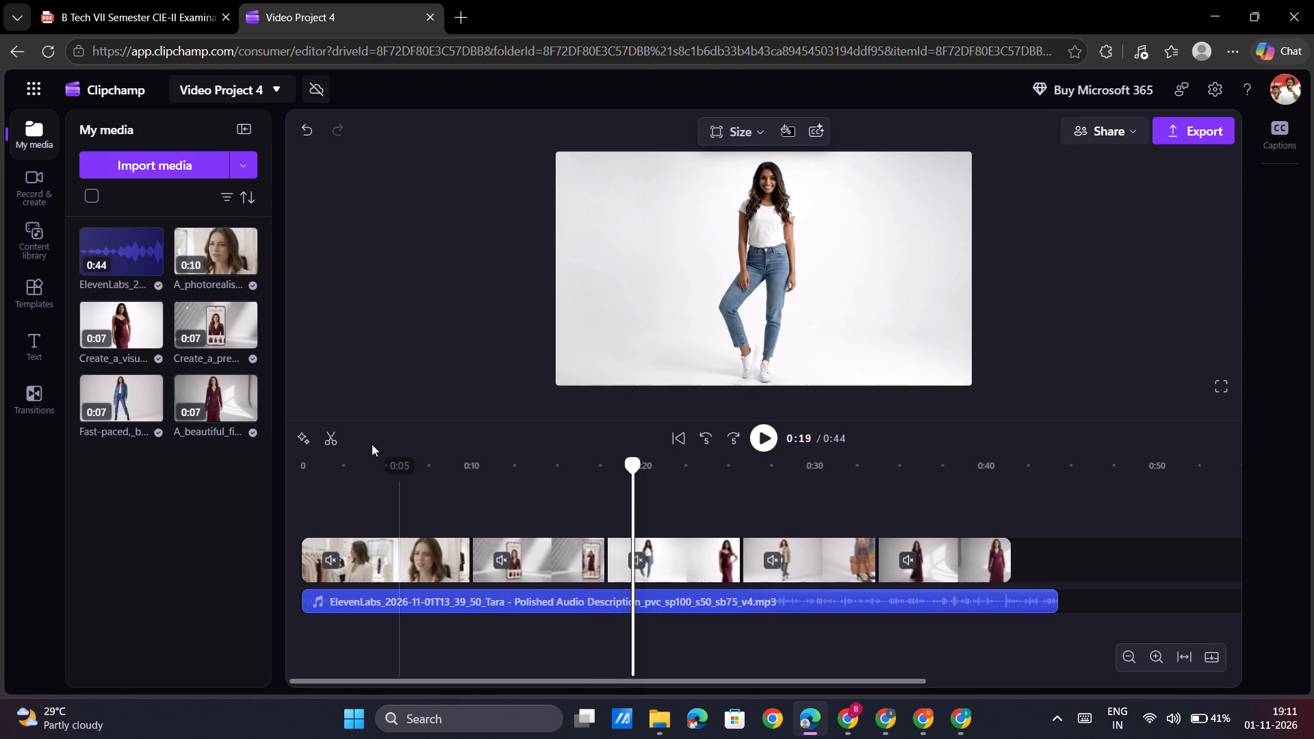
left_click(326, 435)
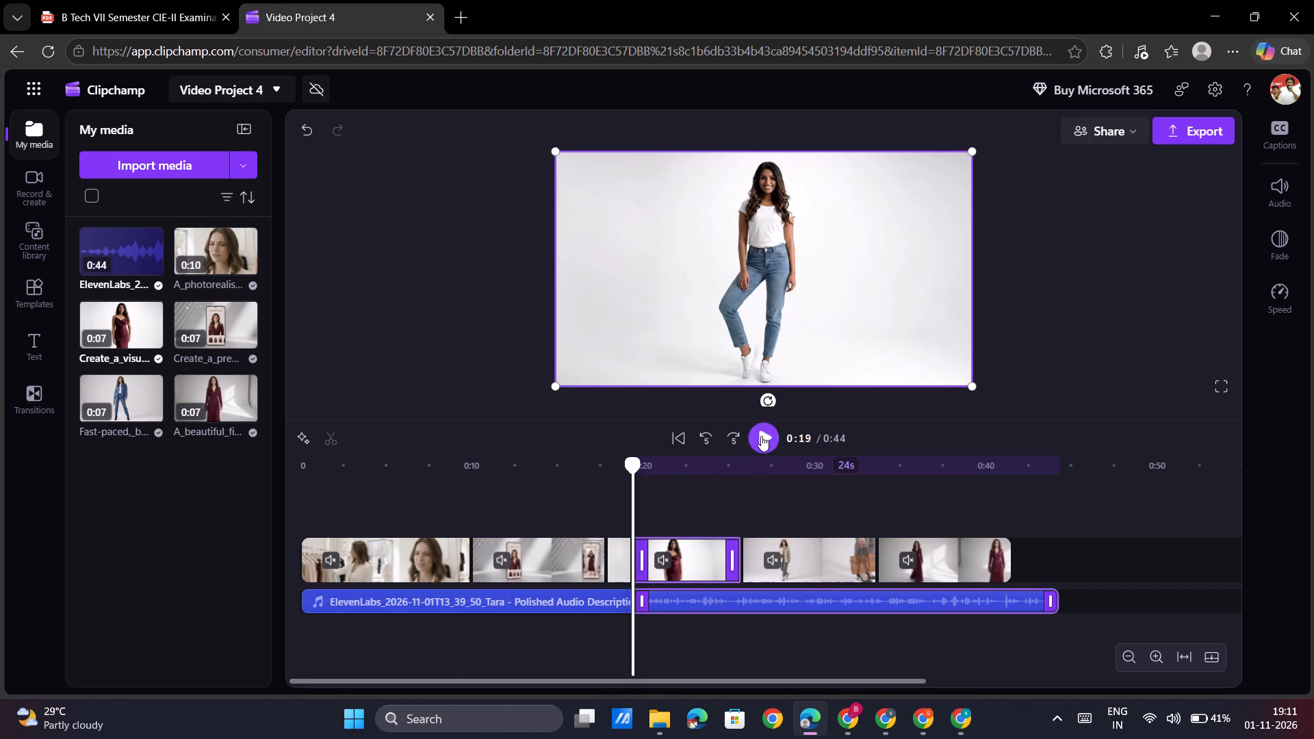
Check playback around the cut, and split the phone clip and the voice-over at 0:16.
left_click(761, 436)
left_click(761, 436)
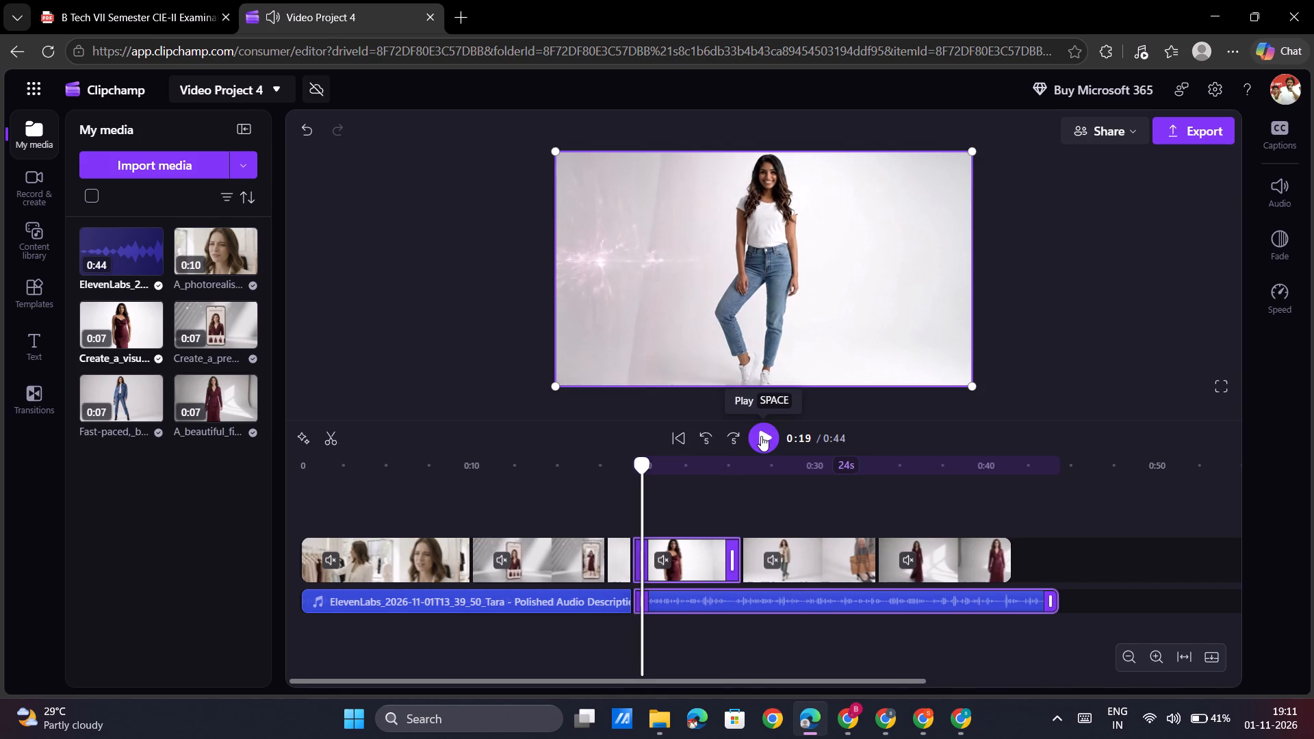
left_click(761, 436)
left_click(761, 436)
double_click(761, 436)
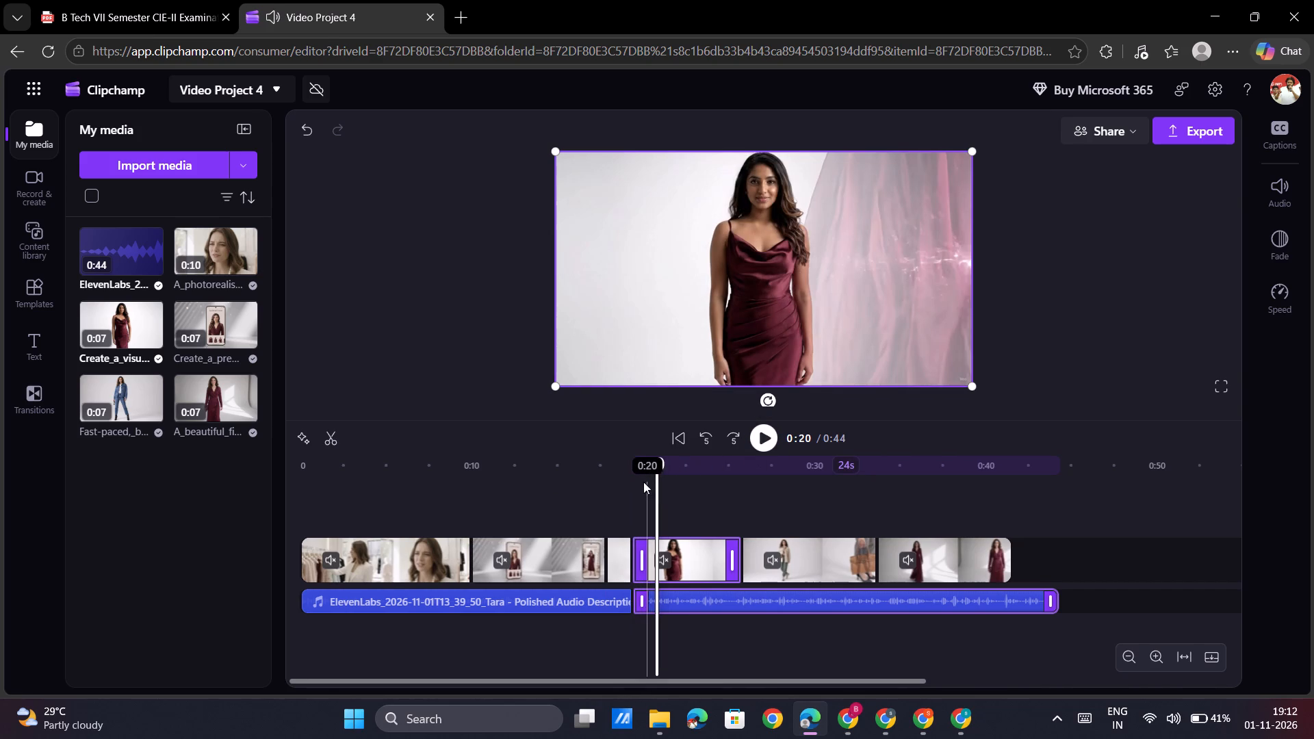
left_click(597, 481)
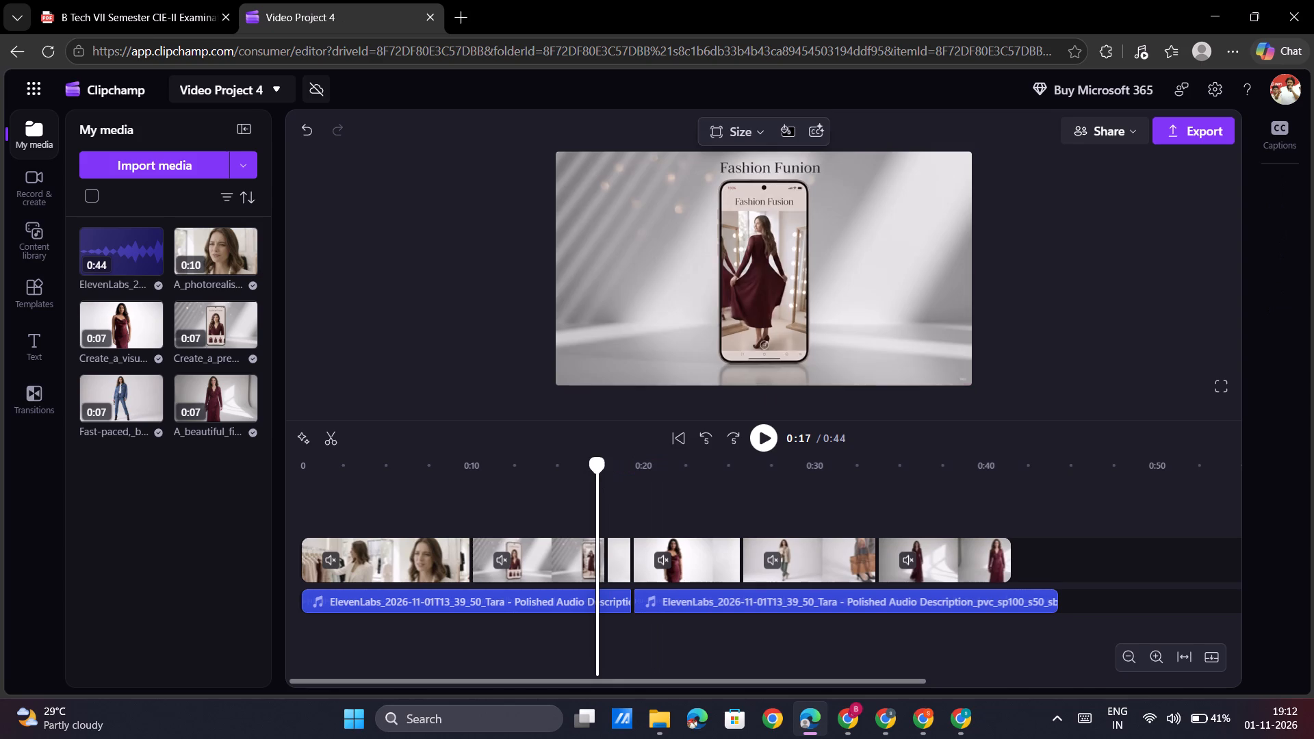
left_click(589, 478)
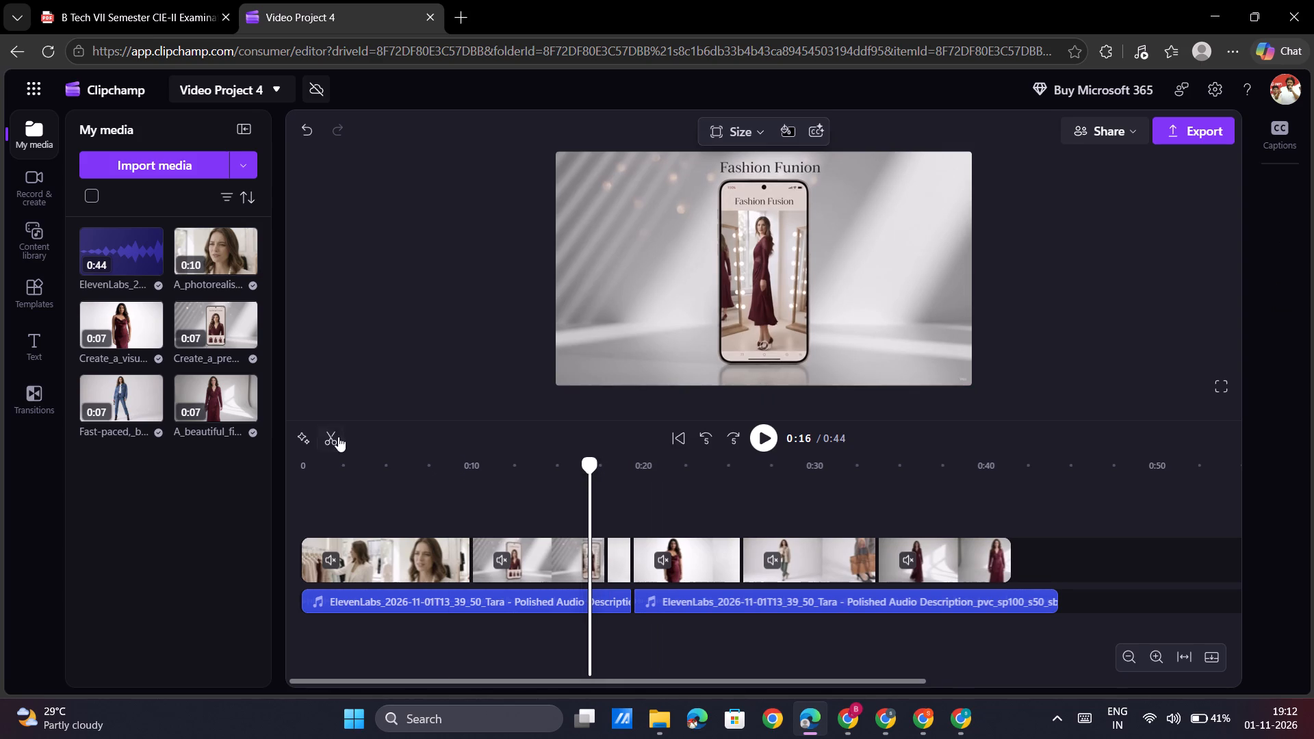
left_click(335, 435)
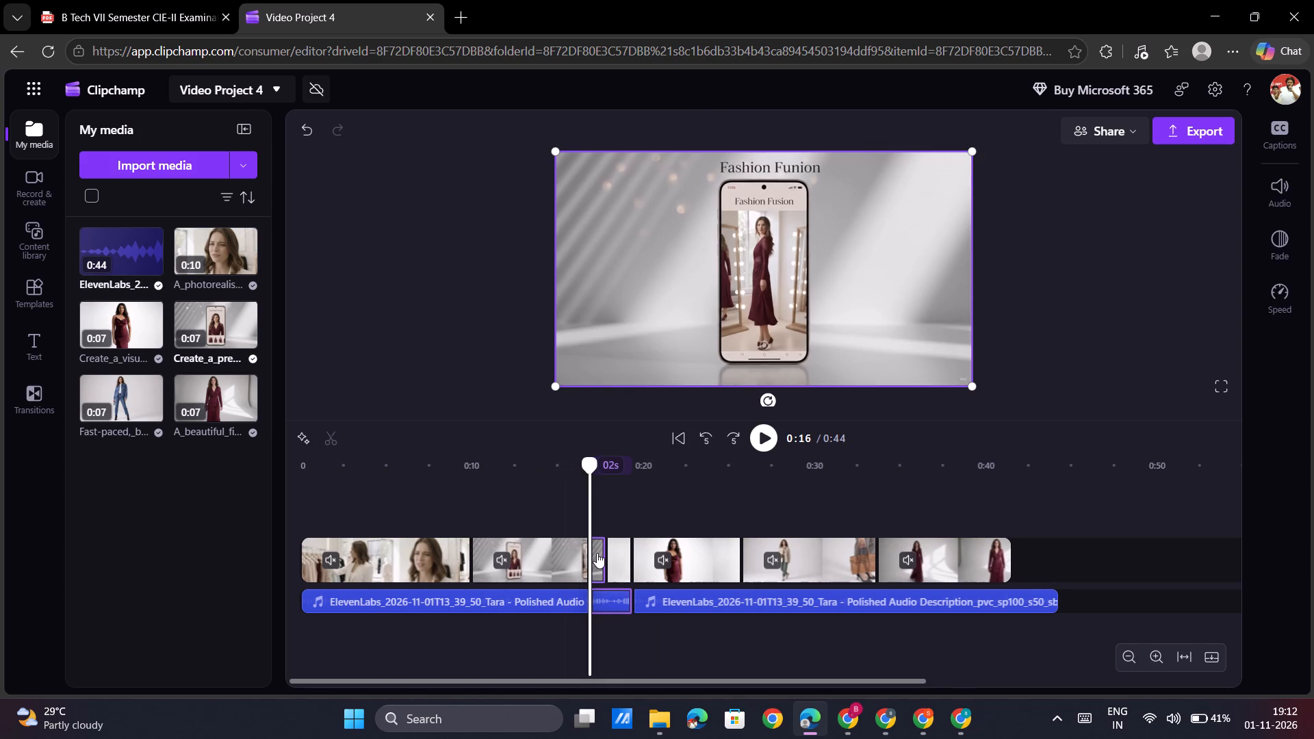
Replay from 0:15 and split the phone clip and voice-over again just before the 0:16 cut.
left_click(597, 553)
left_click(558, 502)
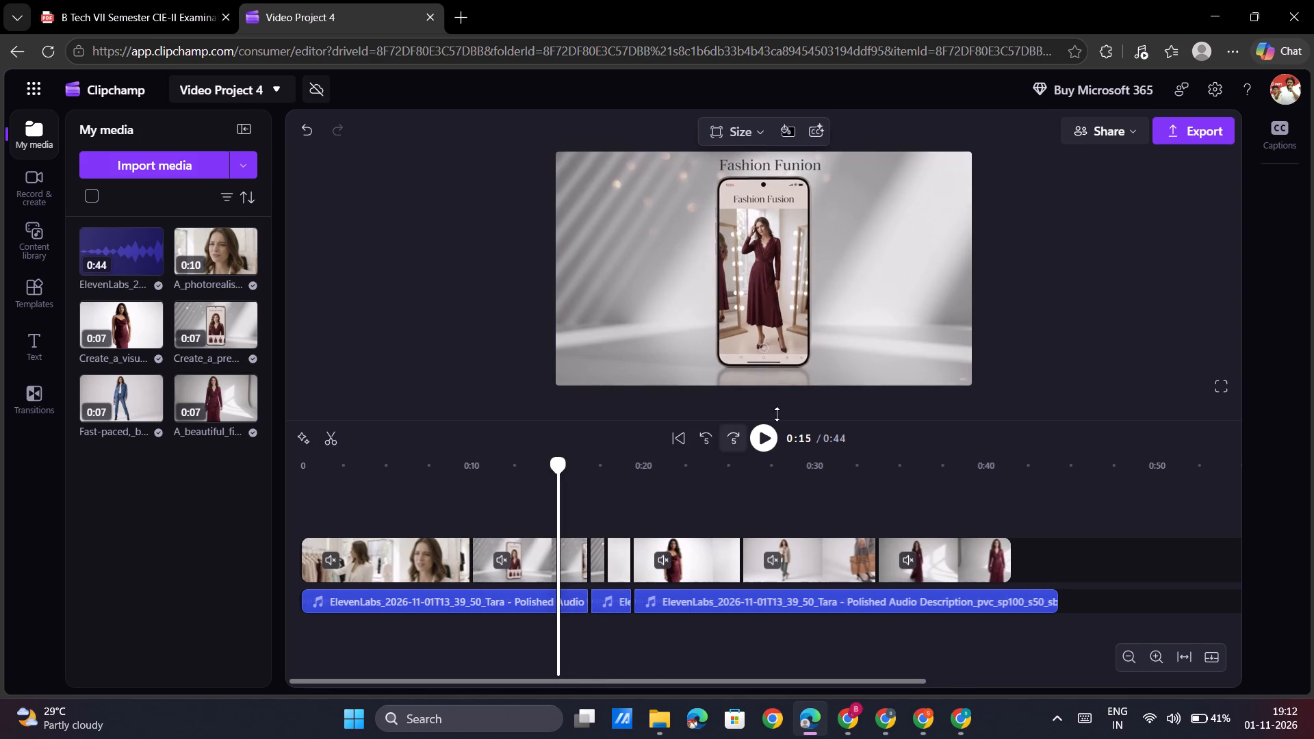
left_click(767, 434)
left_click(767, 434)
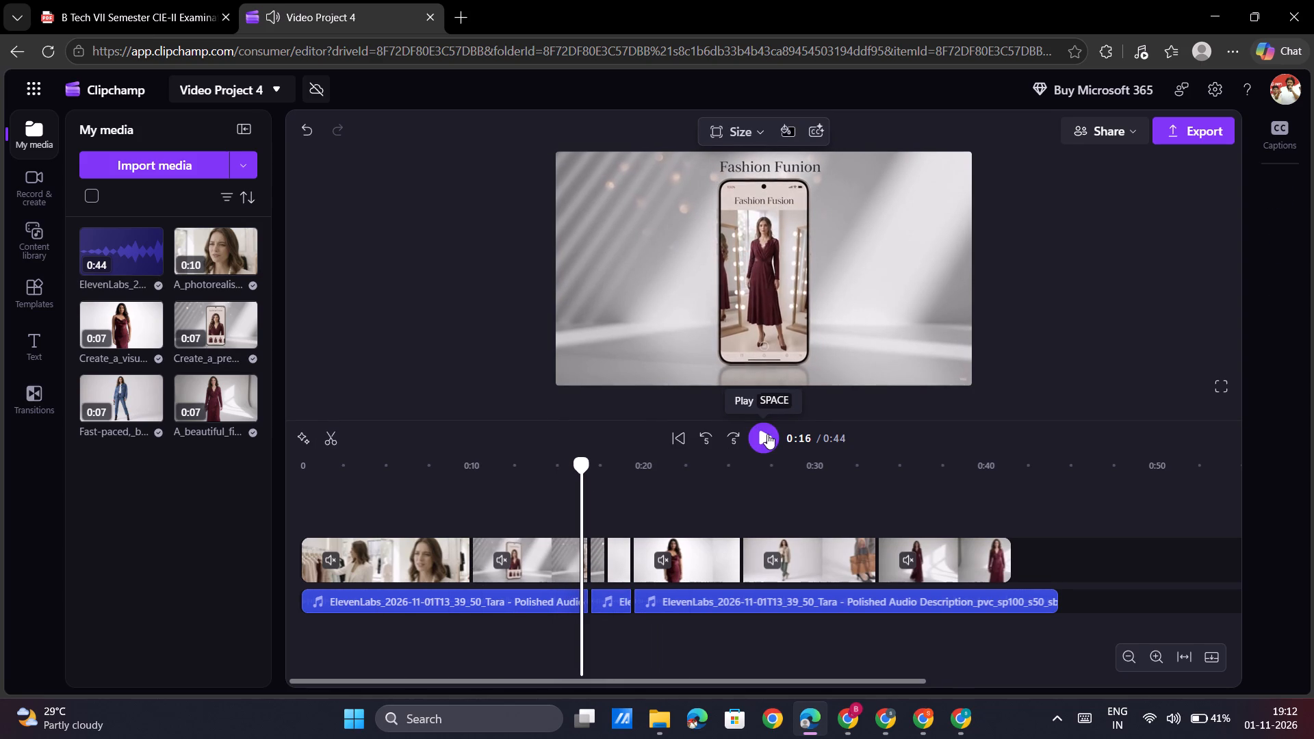
left_click(331, 437)
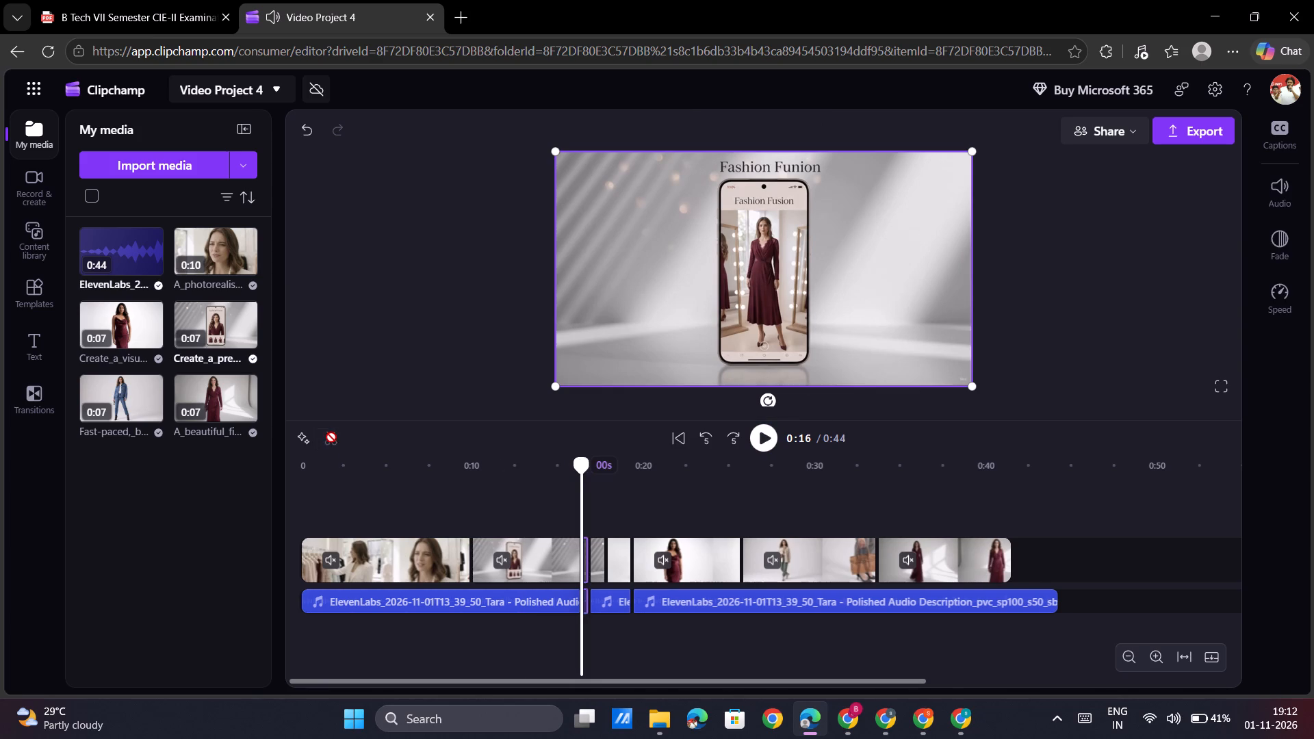
Delete the thin phone-clip piece between the two cuts near 0:16 and close the gap it leaves.
left_click(585, 567)
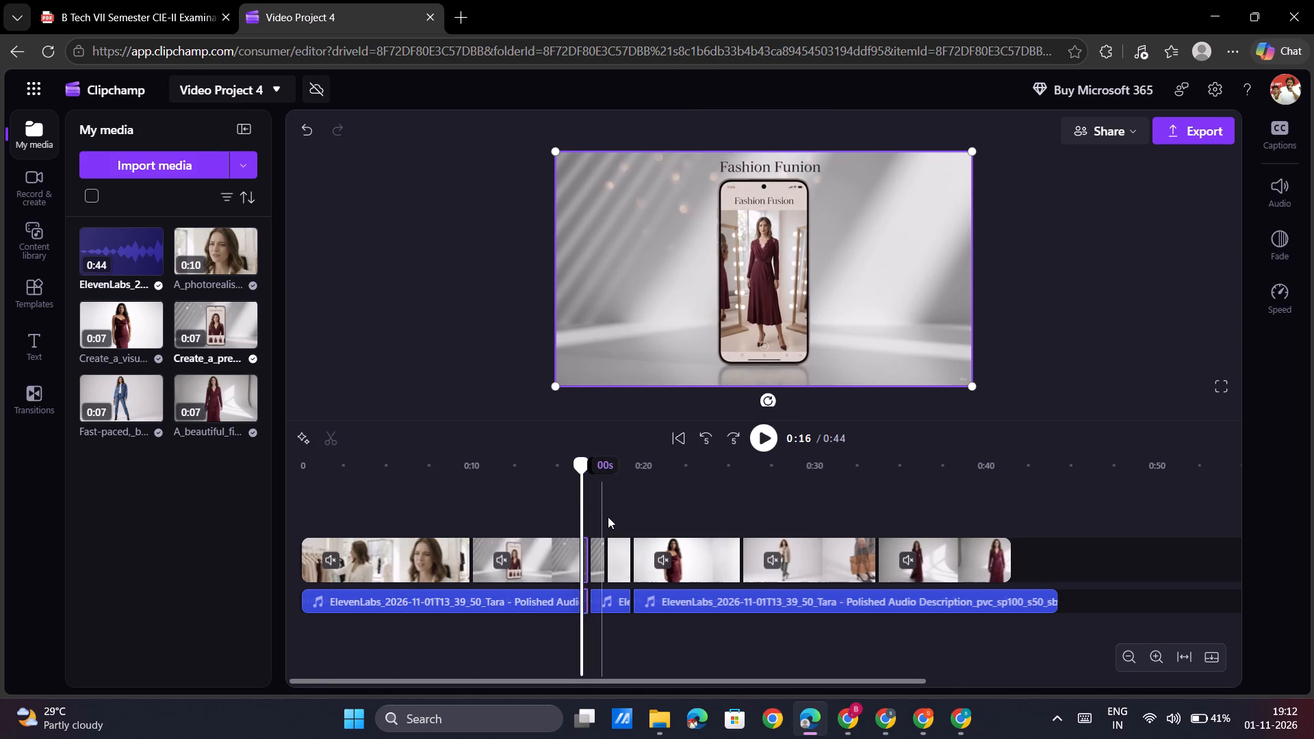
left_click(632, 506)
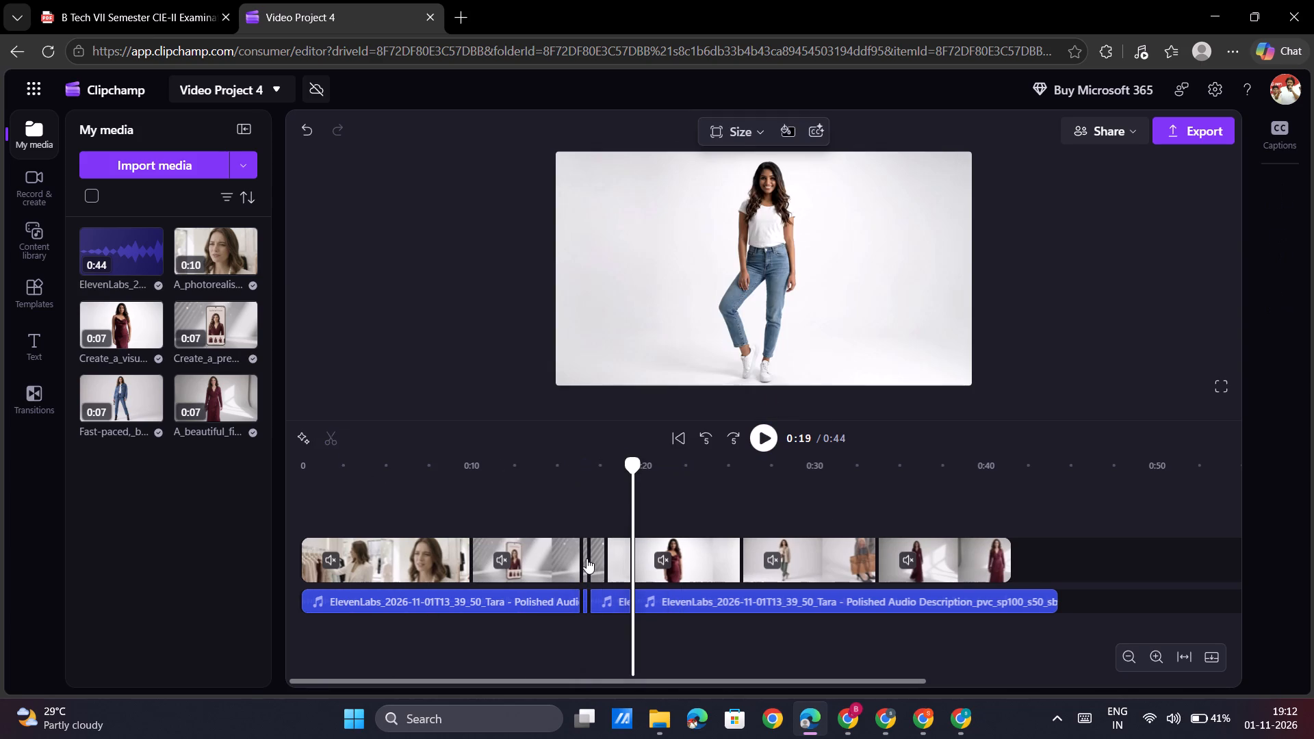
left_click(584, 559)
key("Delete")
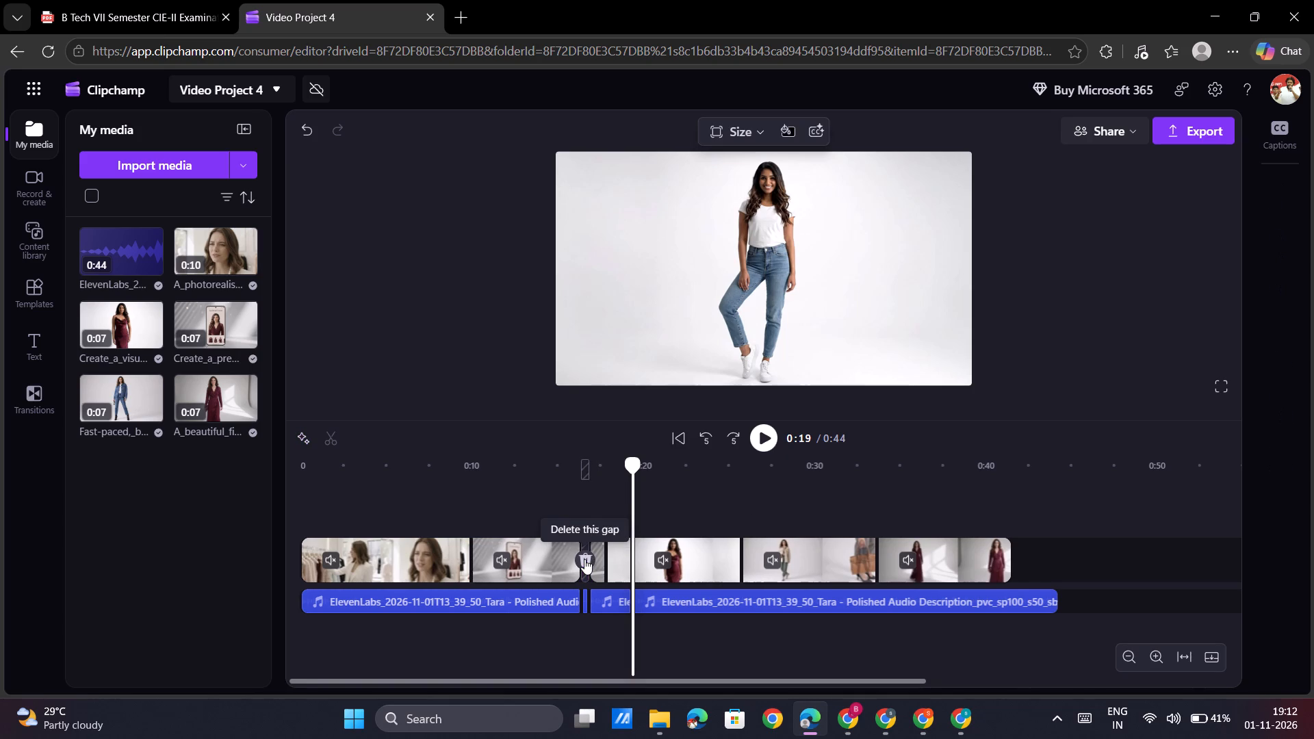
left_click(584, 559)
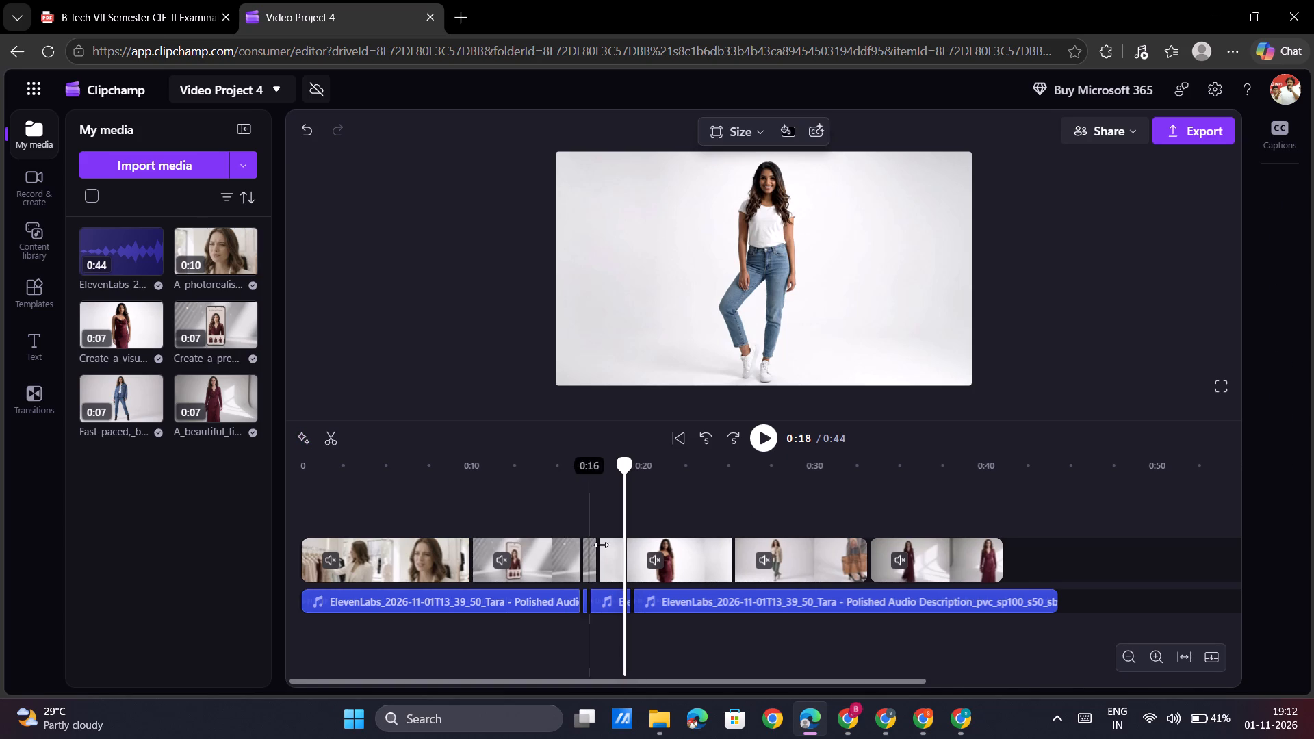
Play the edited video from 0:15 through to the end to check the scenes against the voice-over.
left_click(587, 557)
left_click(557, 493)
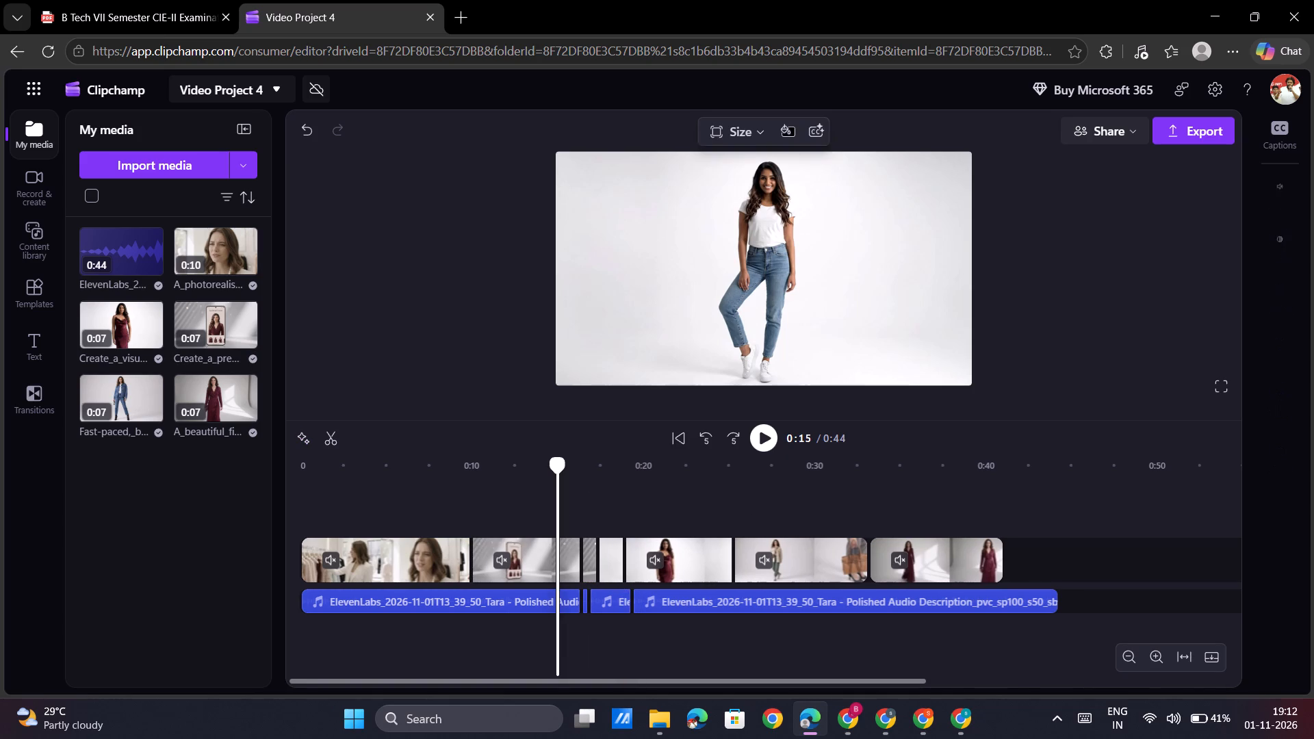
left_click(756, 443)
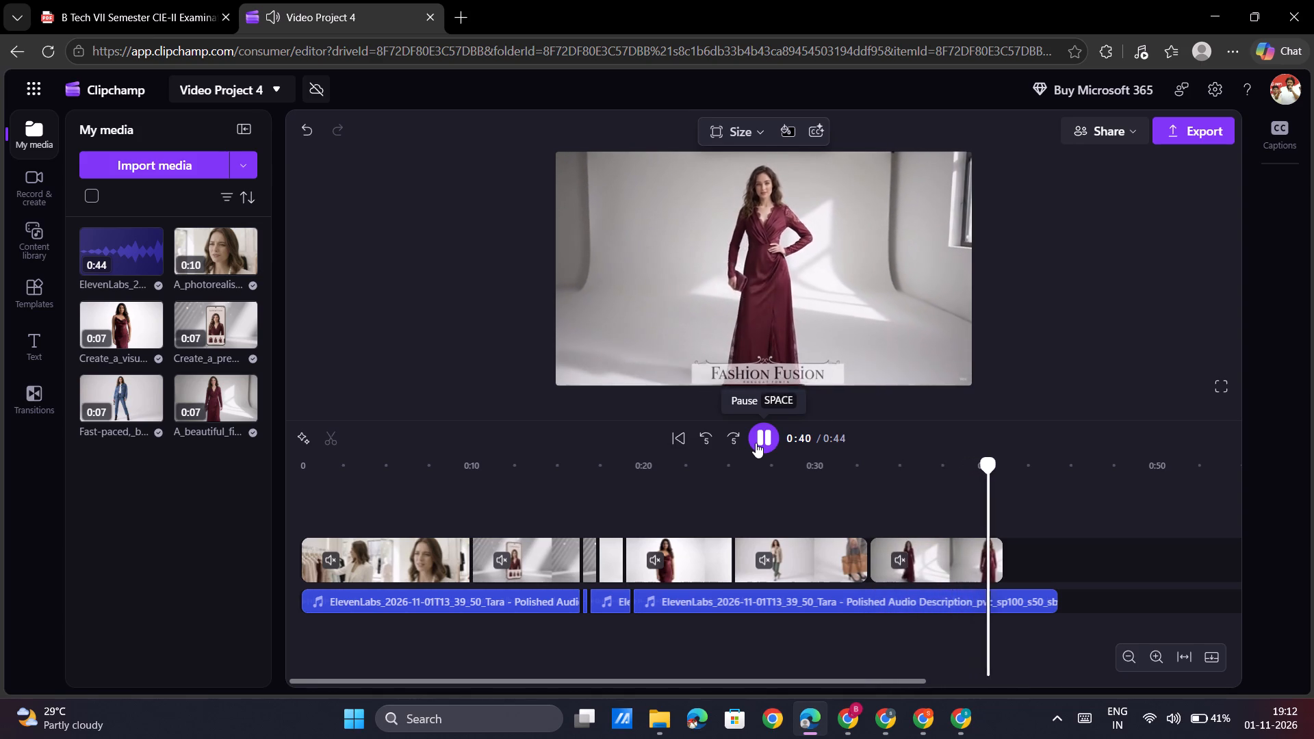
left_click(756, 443)
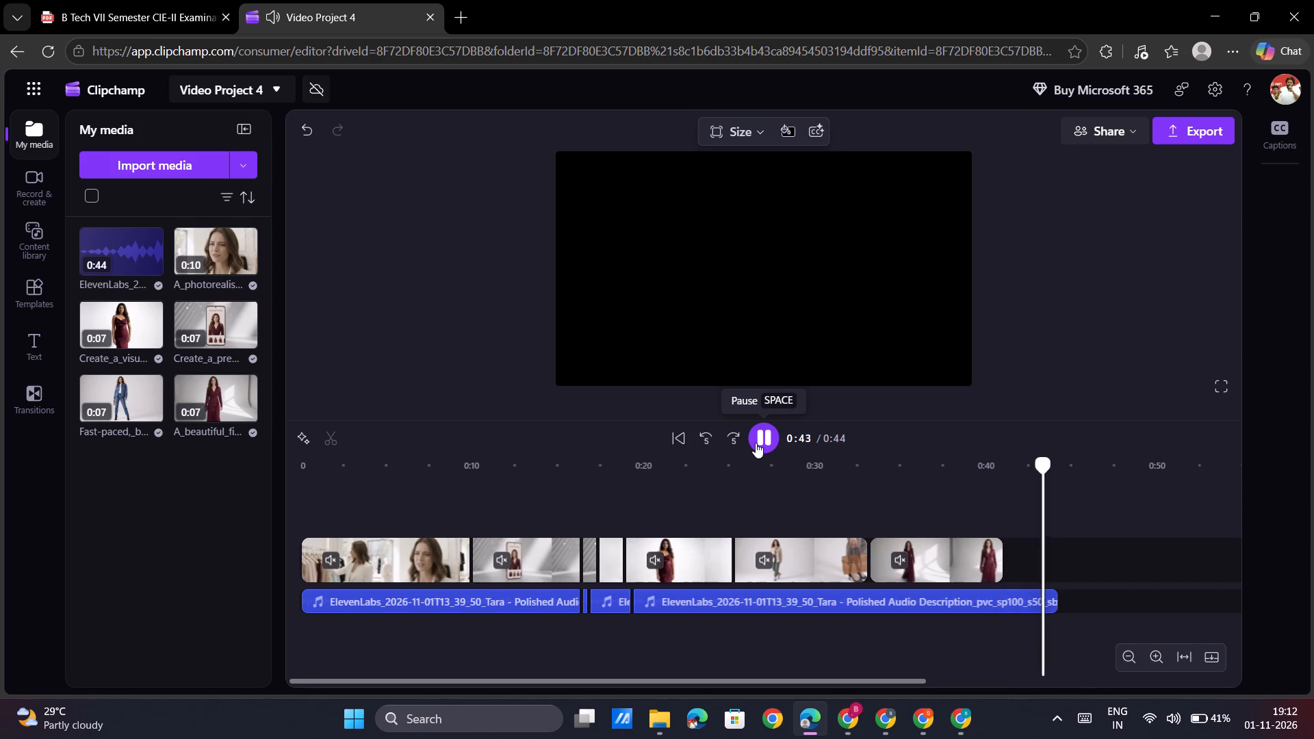
left_click(756, 443)
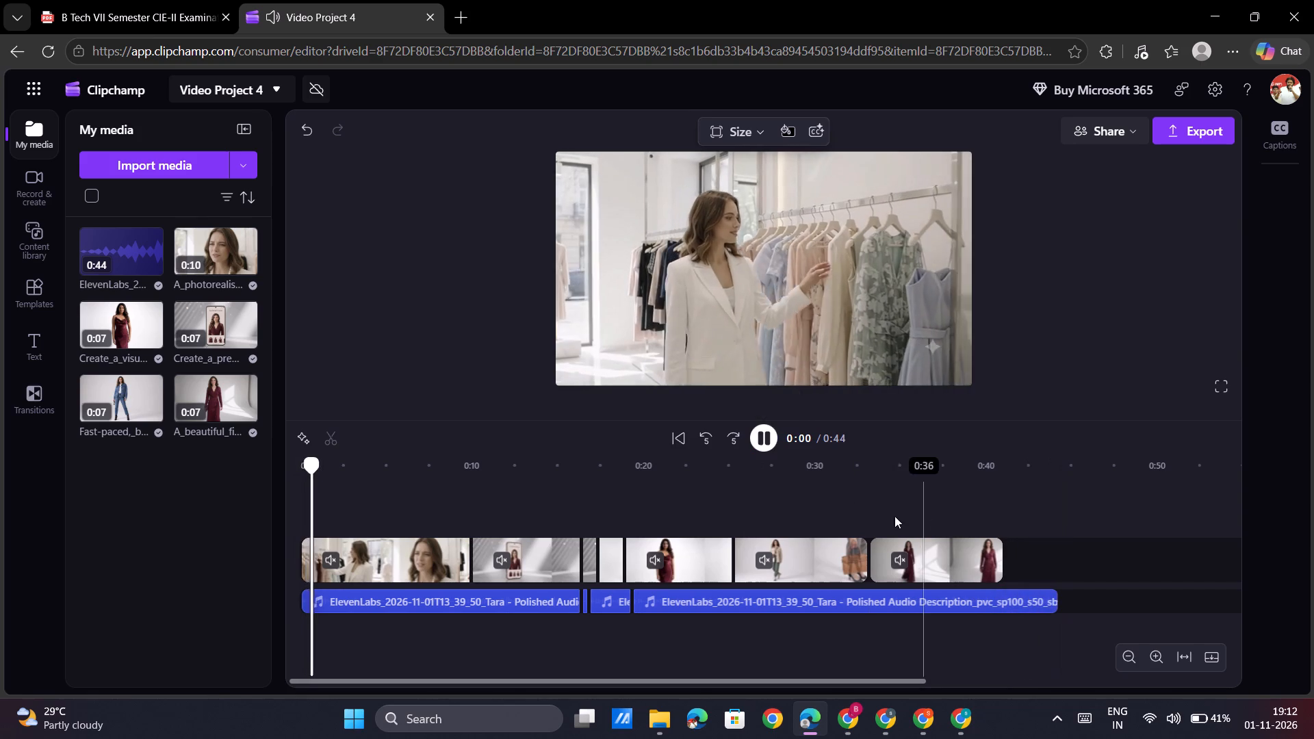
left_click(762, 435)
Find the closing Fashion Fusion logo frame at 0:40 and split the last clip and the voice-over there.
left_click(986, 482)
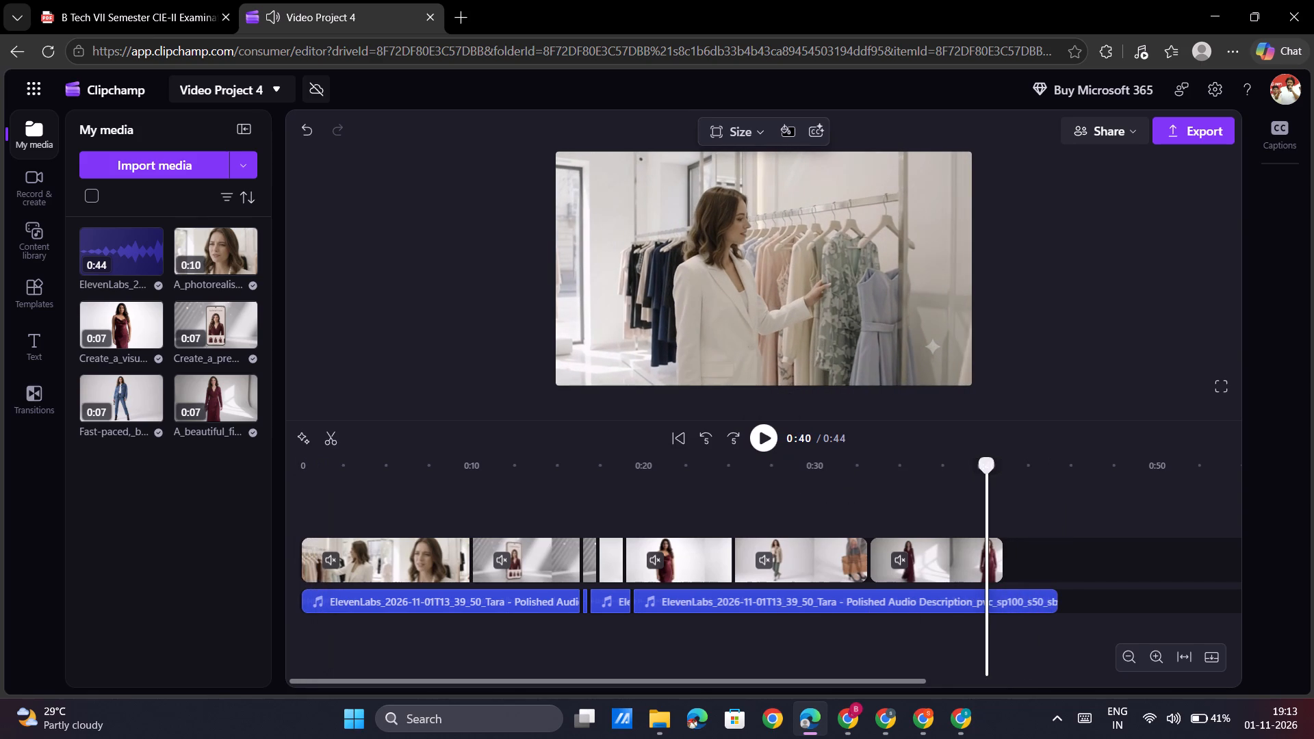
double_click(762, 439)
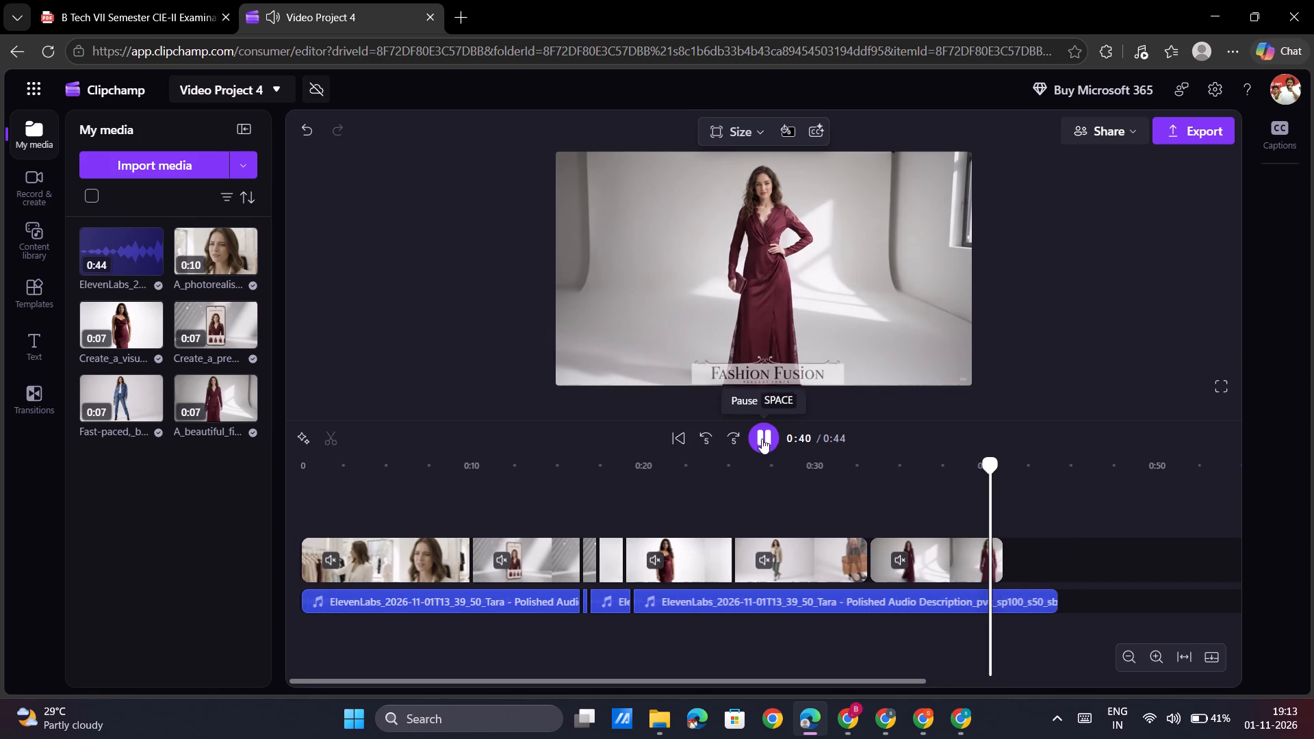
double_click(762, 439)
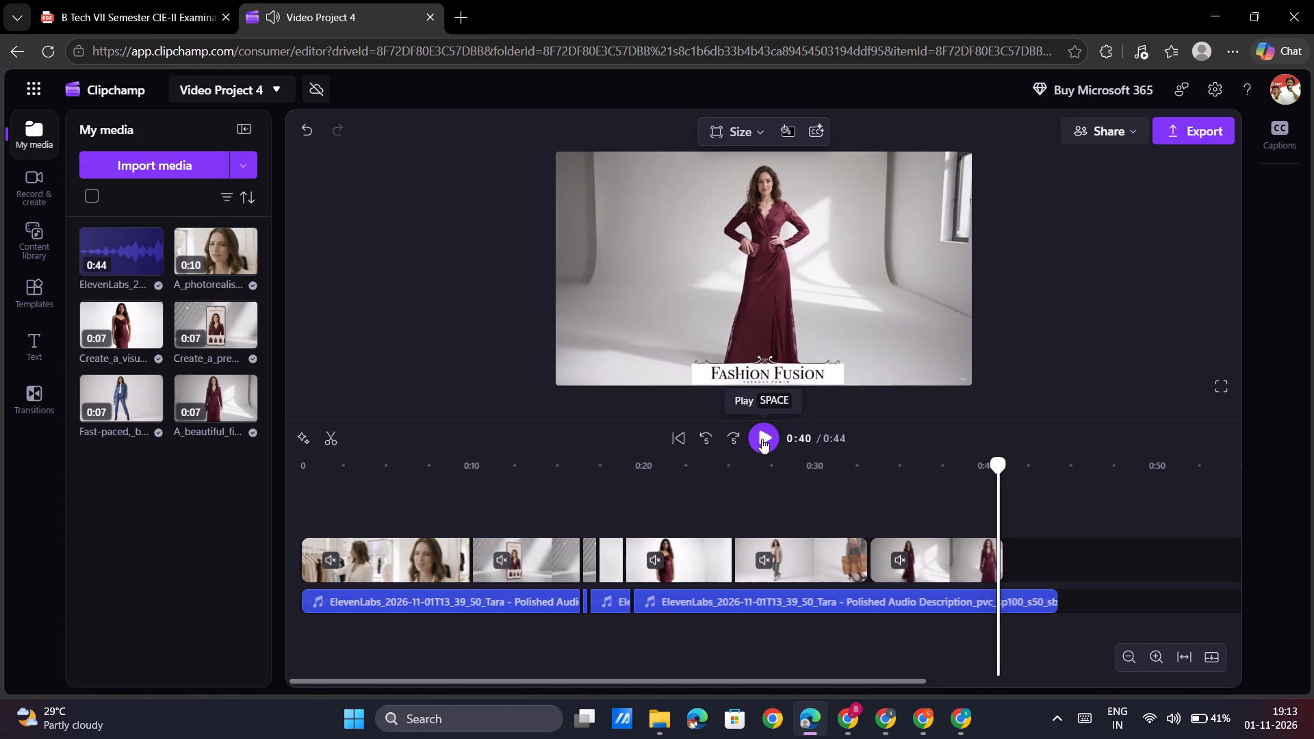
left_click(337, 446)
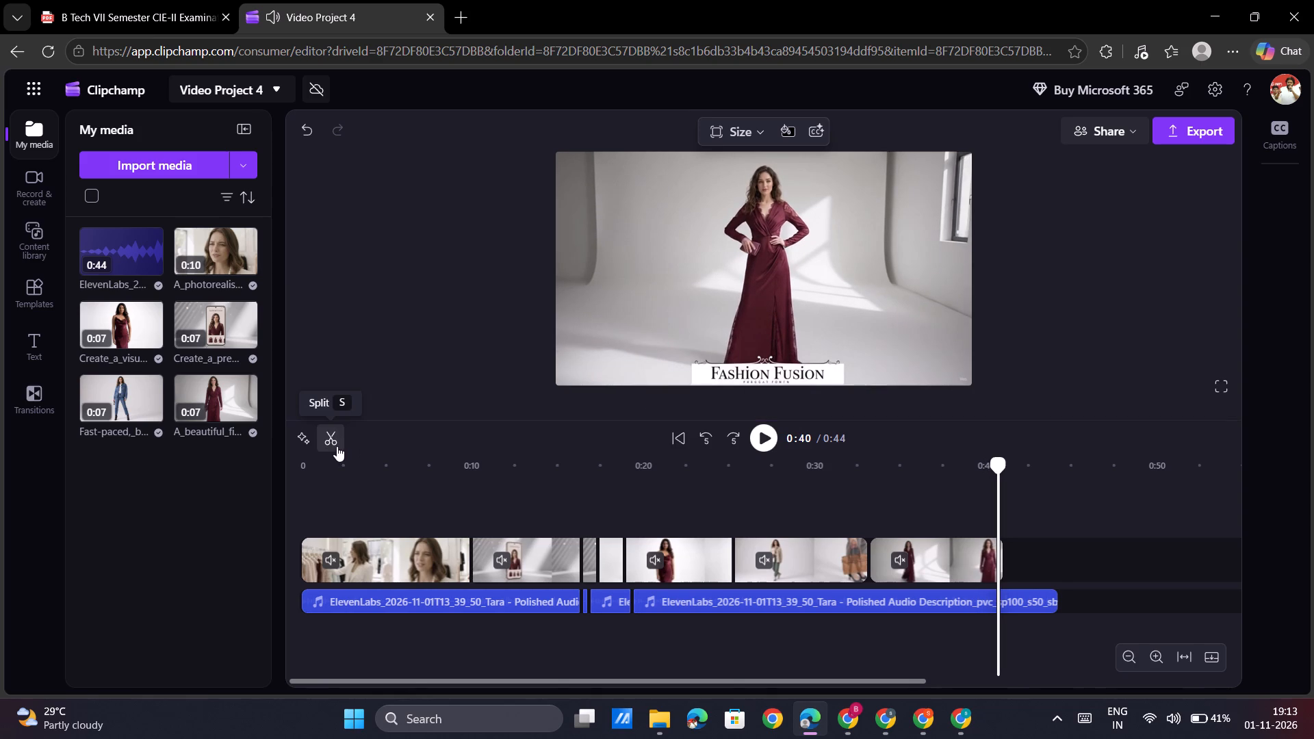
Play past the 0:40 cut and inspect the thin last-clip piece and remaining voice-over at the end of the video.
left_click(1001, 552)
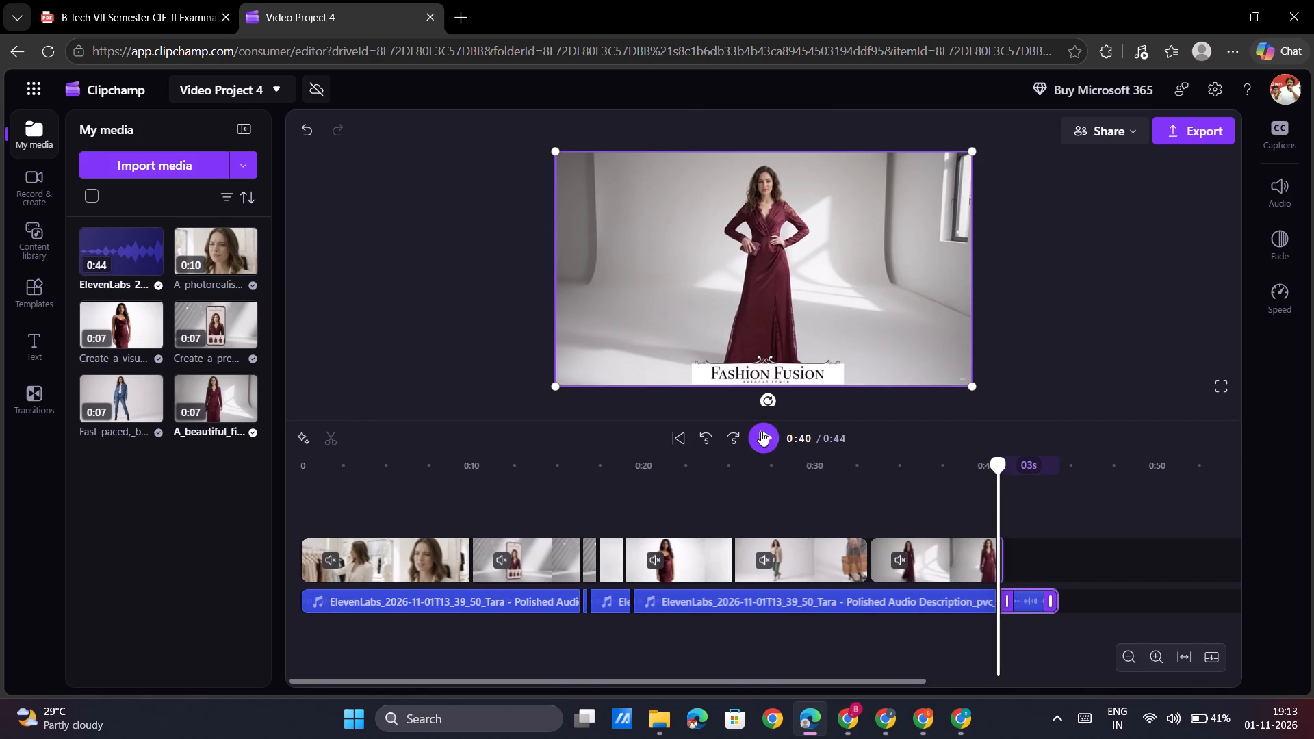
left_click(761, 431)
left_click(761, 431)
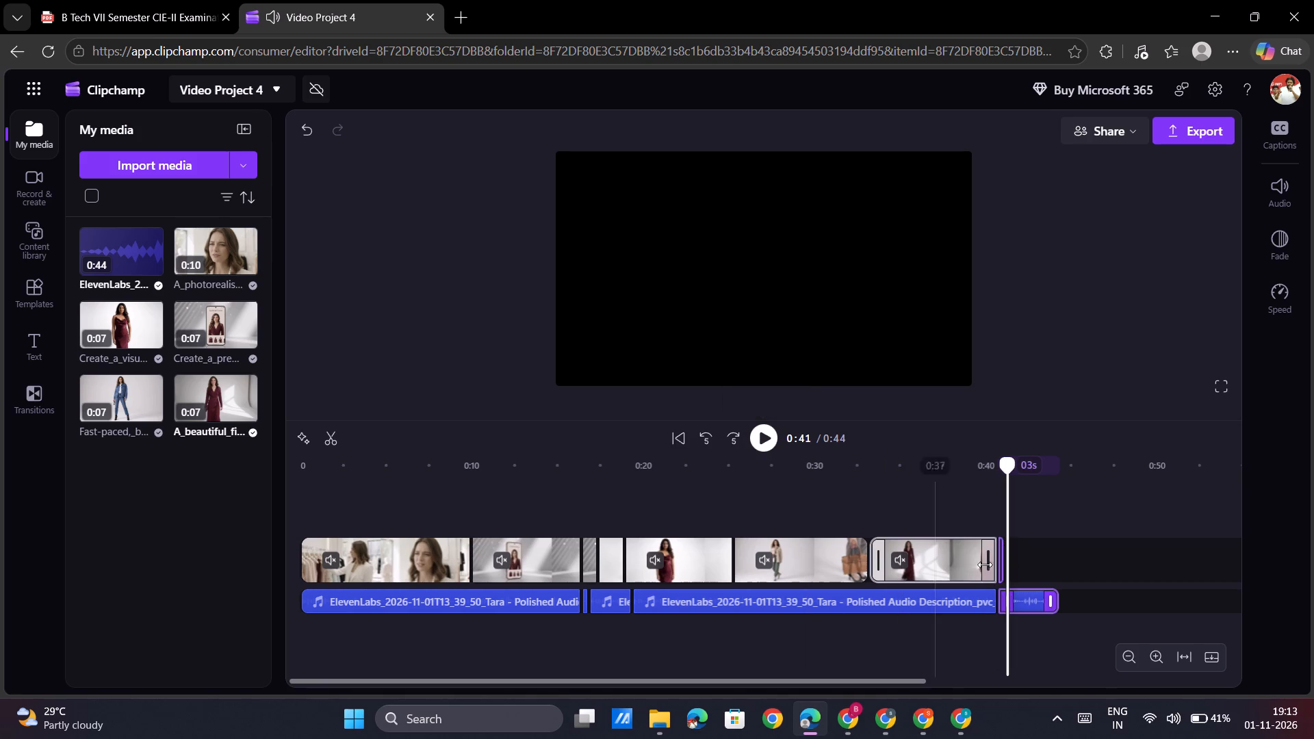
left_click(999, 567)
left_click(1043, 553)
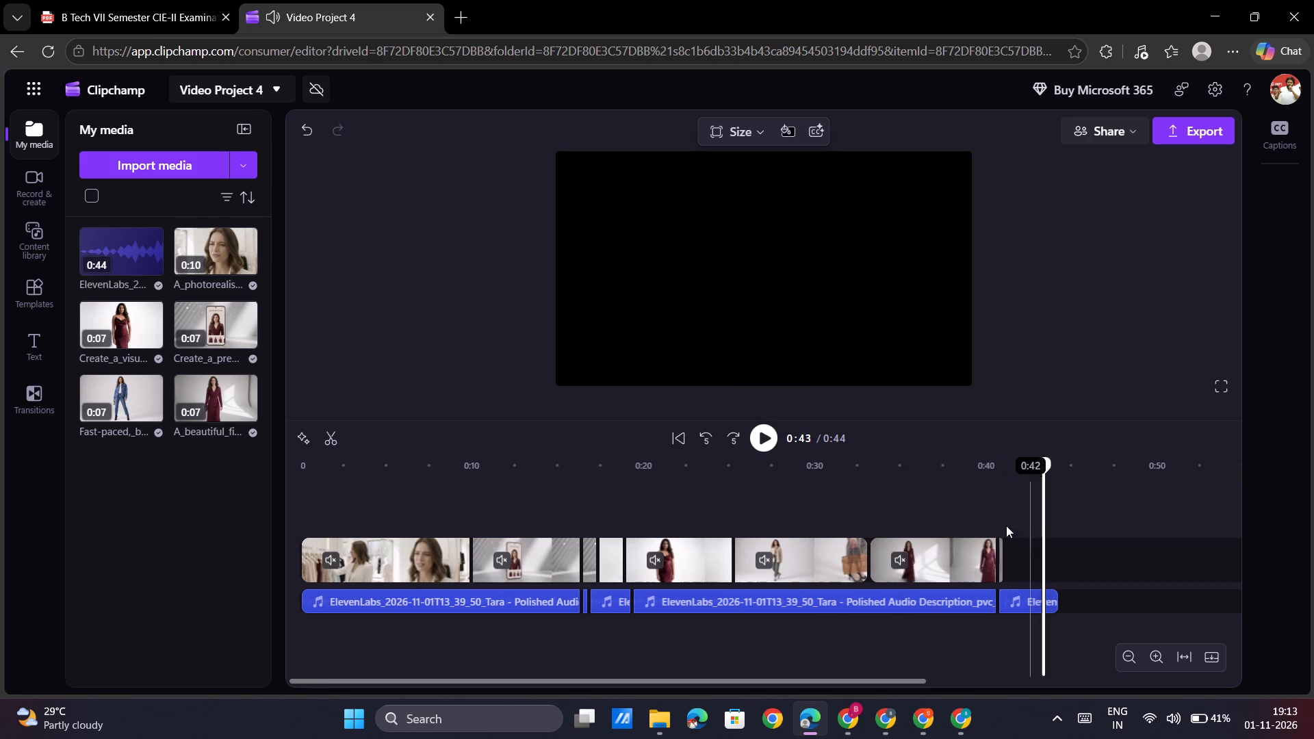
left_click(1002, 547)
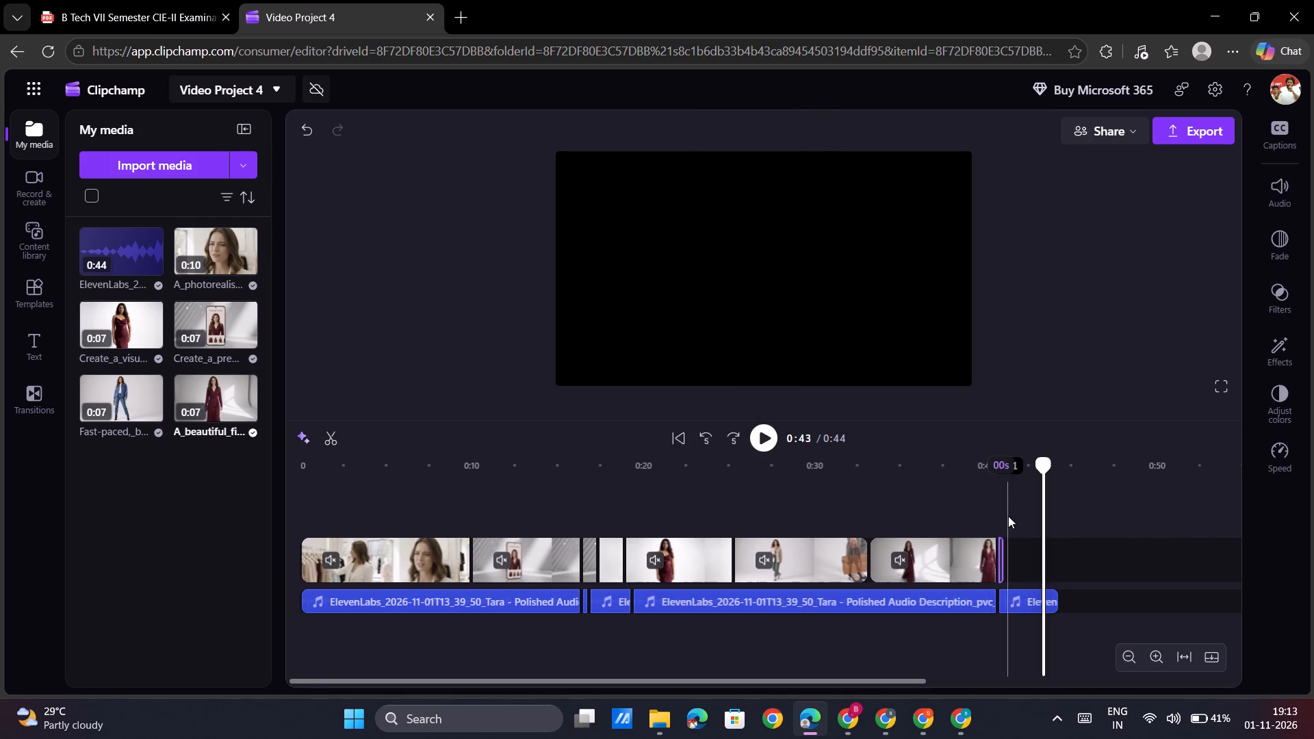
left_click(1005, 516)
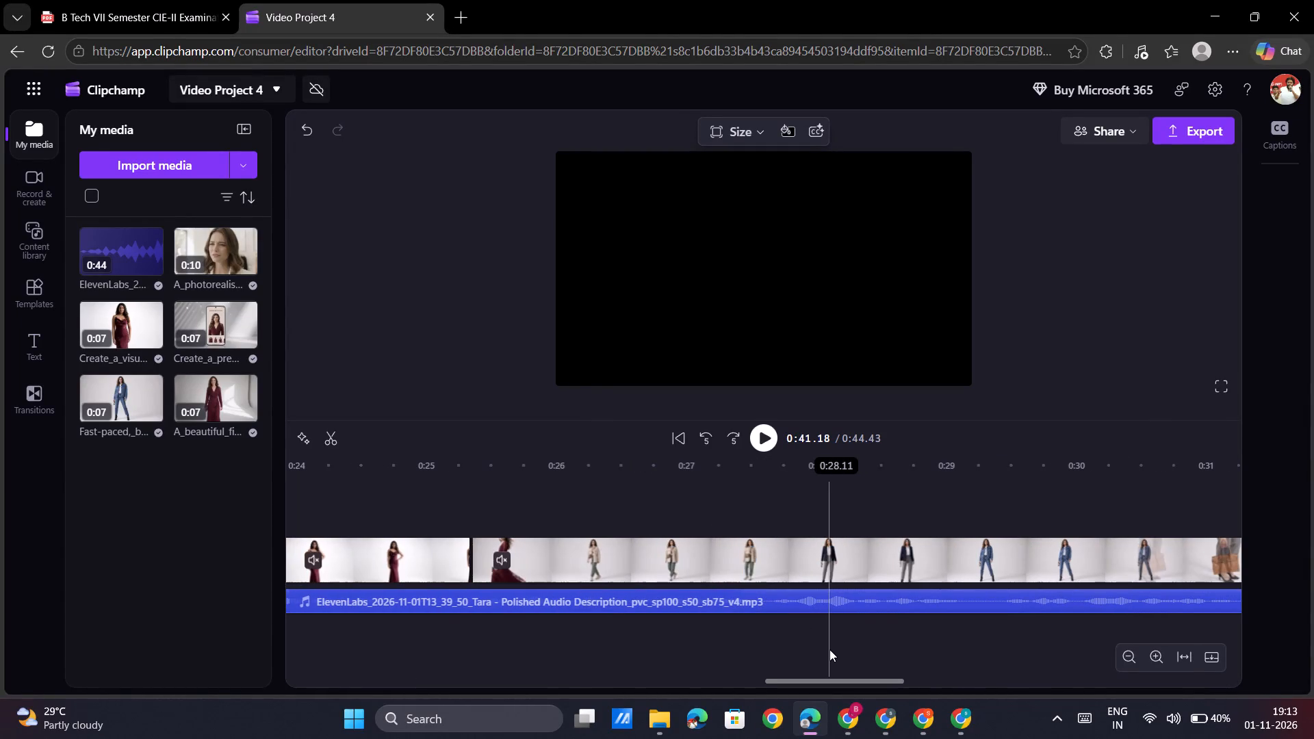
Play the start of the fast-paced montage clip and split it at 0:26.02, where the burgundy-dress shot ends.
scroll(829, 649, "left", 10)
scroll(844, 649, "right", 9)
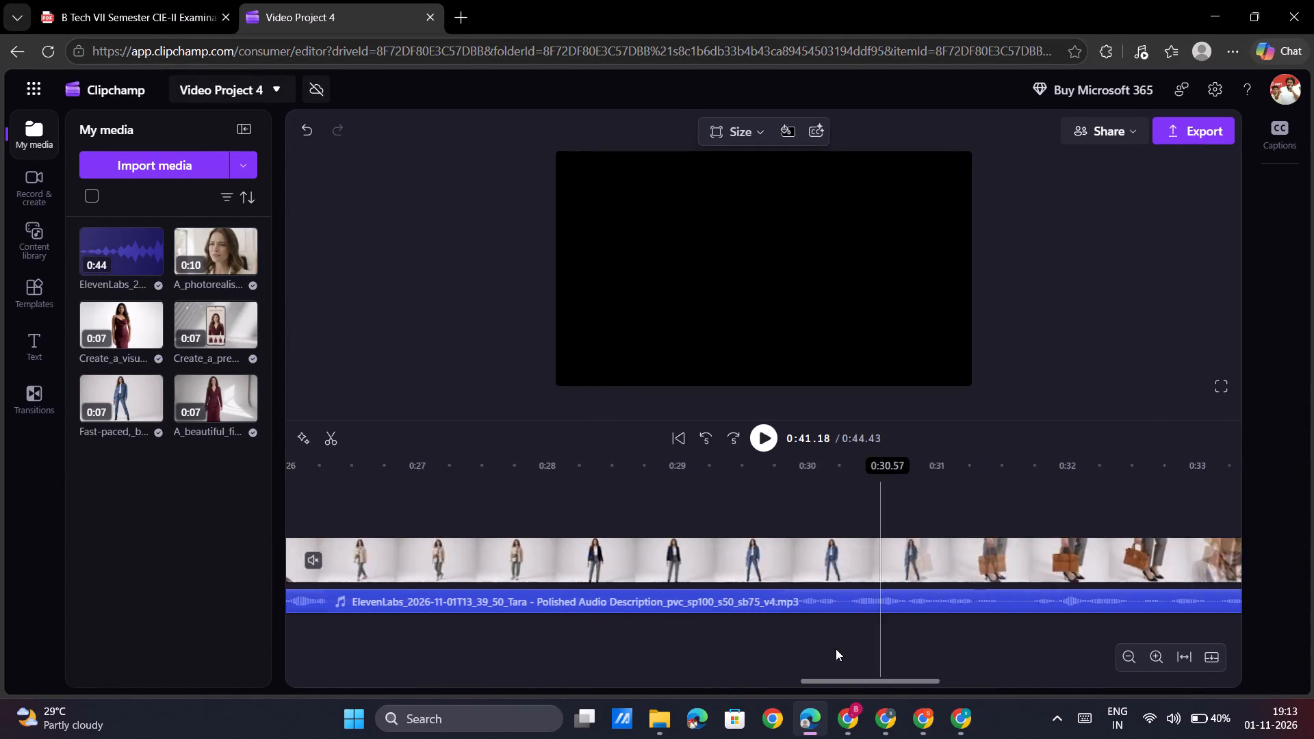
scroll(832, 643, "right", 1)
left_click(685, 491)
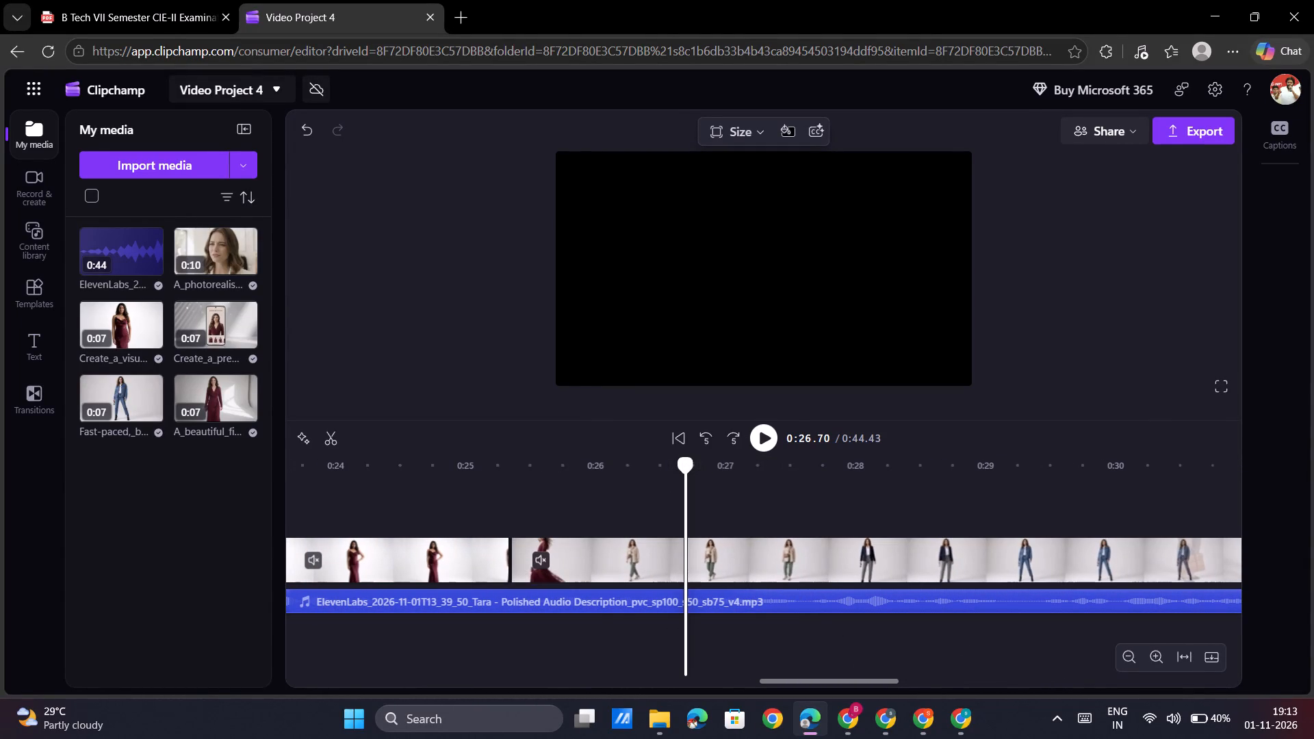
left_click(469, 469)
left_click(756, 435)
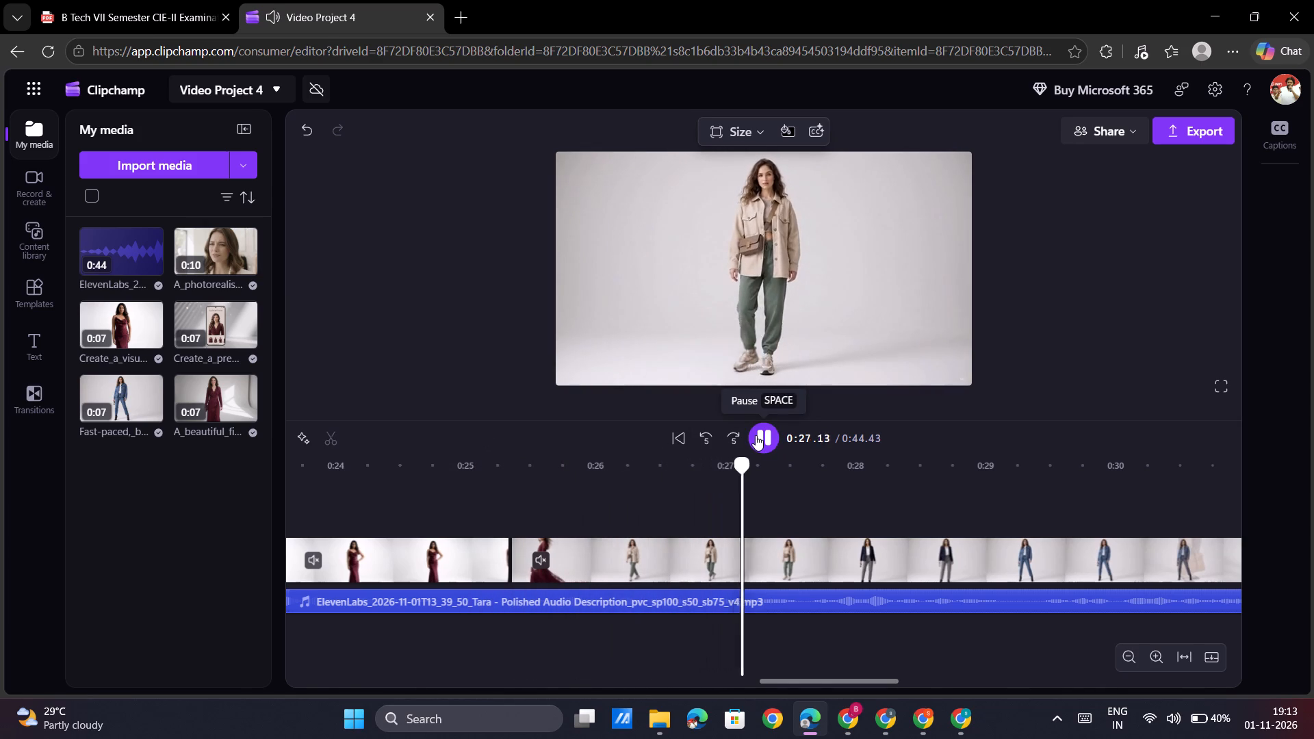
left_click(756, 435)
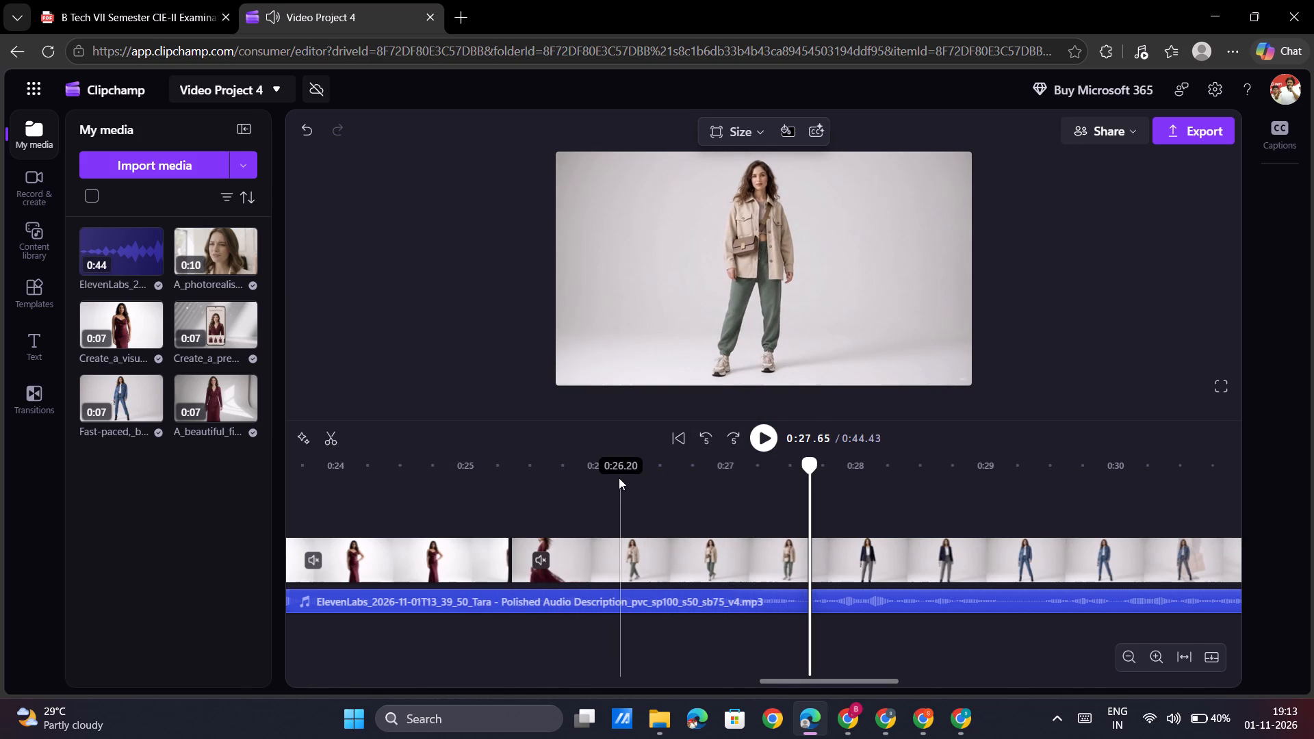
left_click(597, 478)
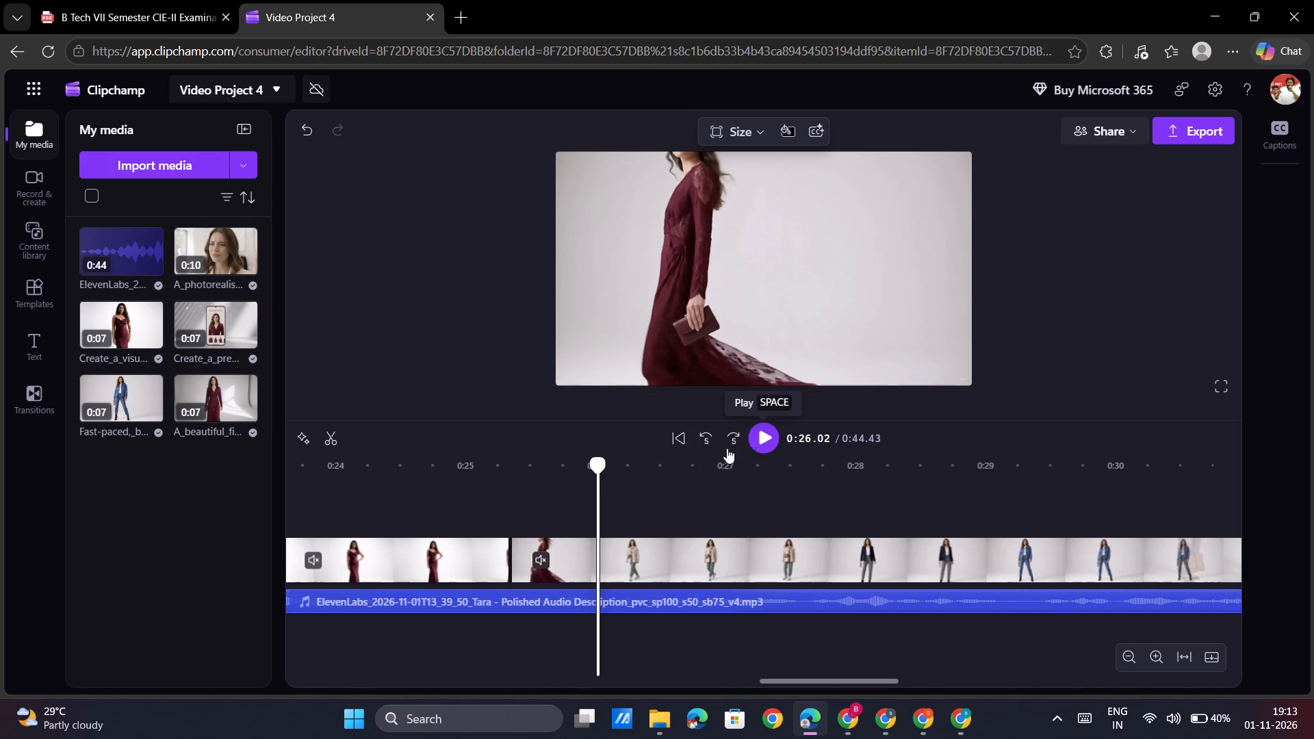
left_click(570, 558)
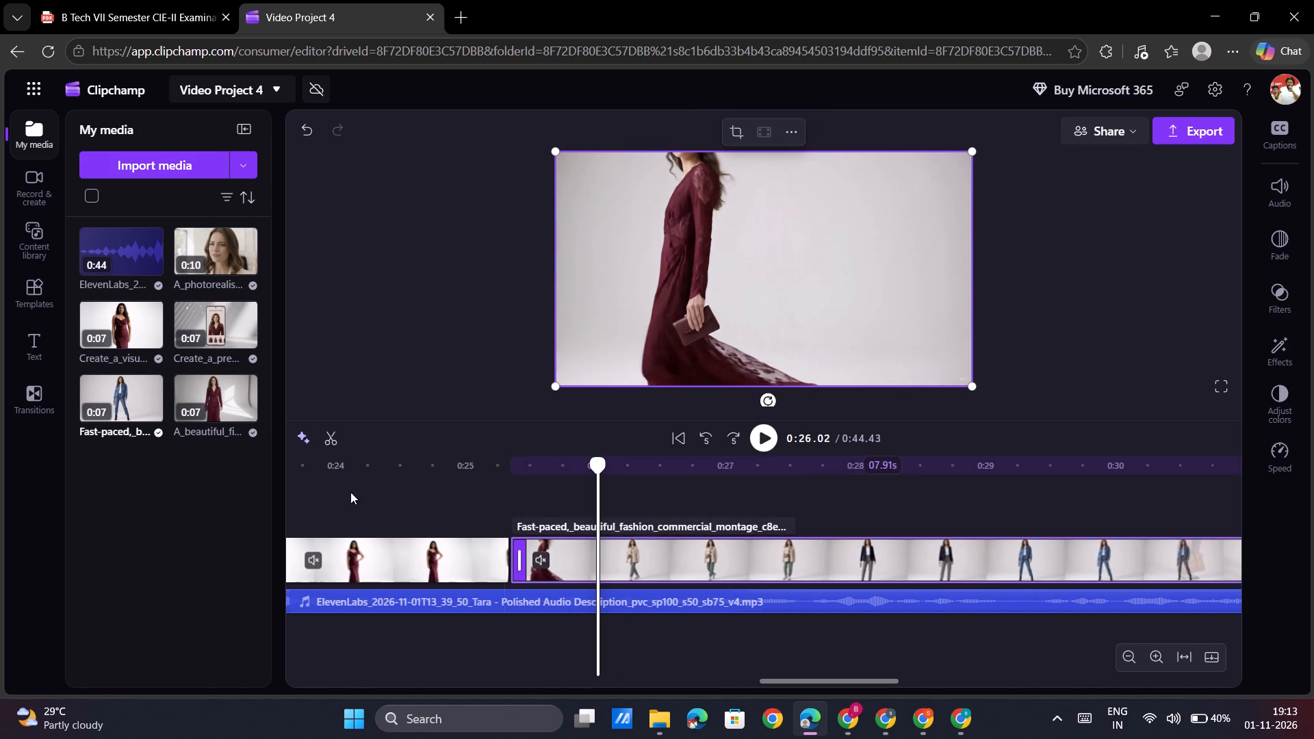
left_click(328, 434)
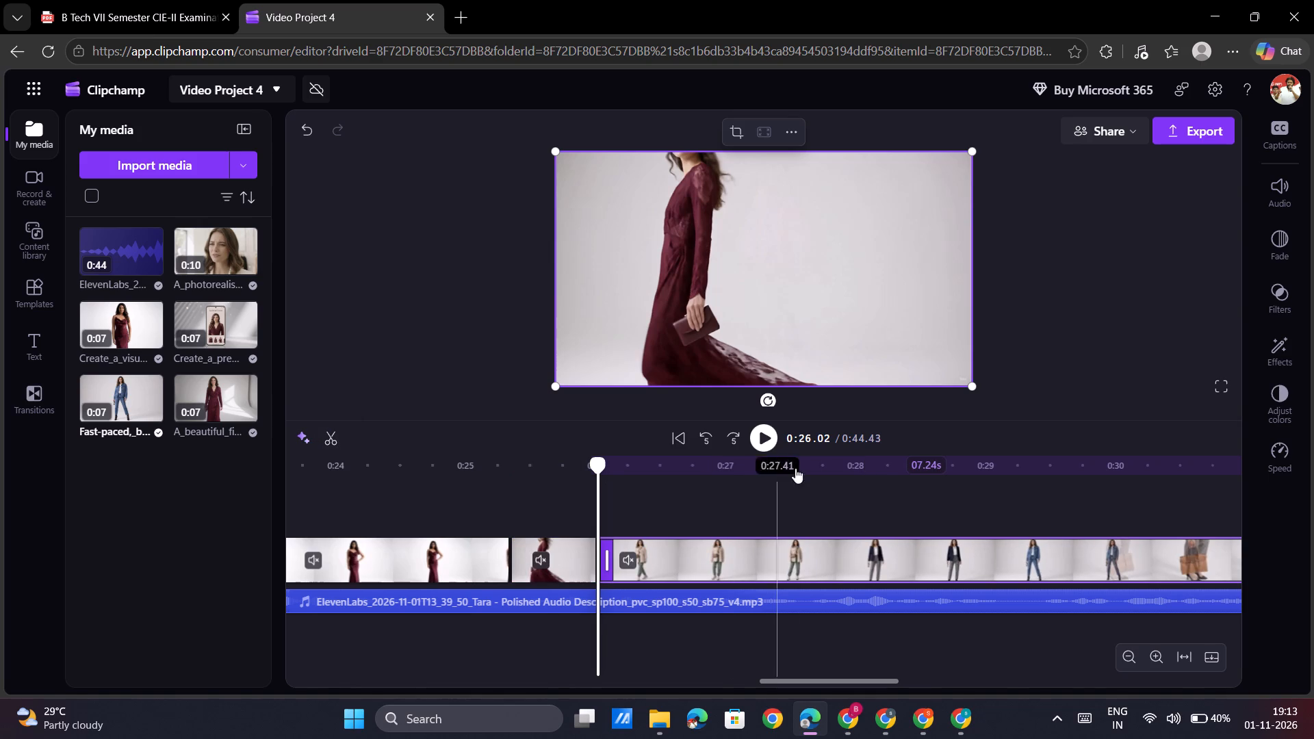
Play briefly from the new cut, delete the burgundy-dress piece at the montage's start, and close the gap it leaves.
left_click(769, 442)
left_click(769, 442)
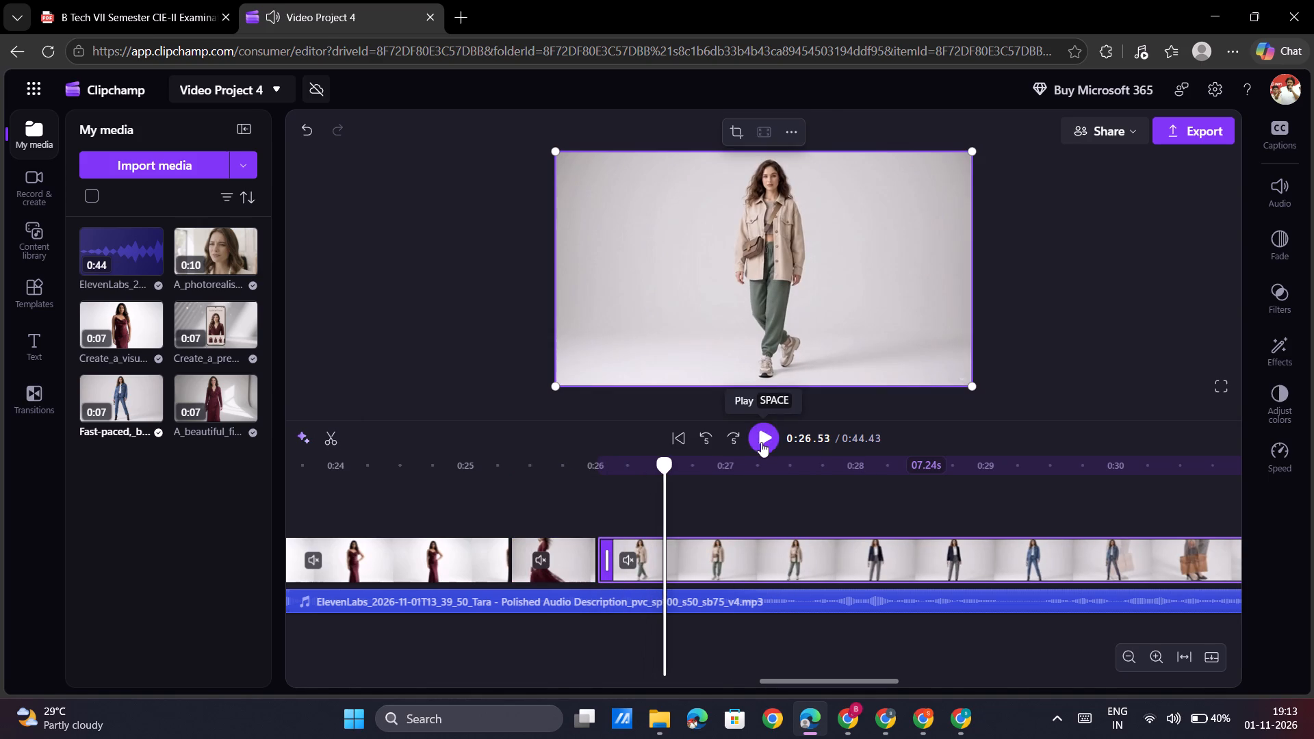
left_click(605, 482)
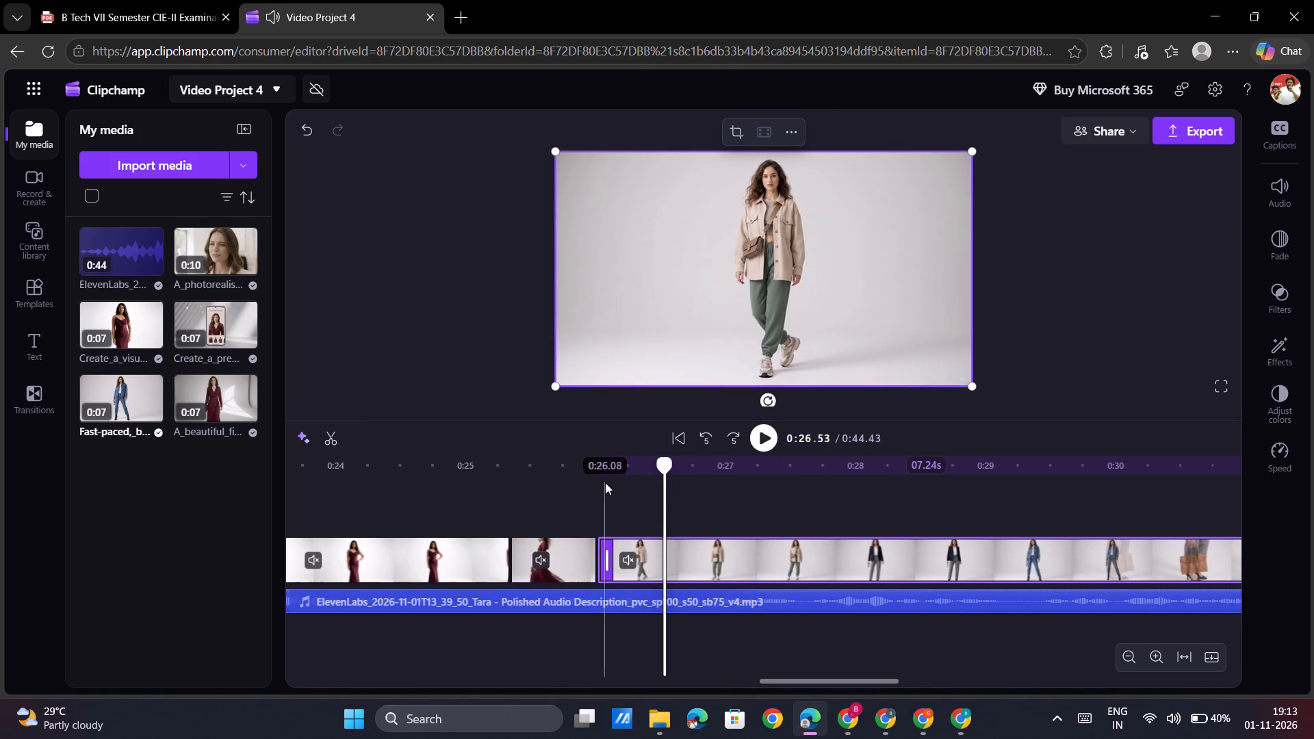
left_click(552, 547)
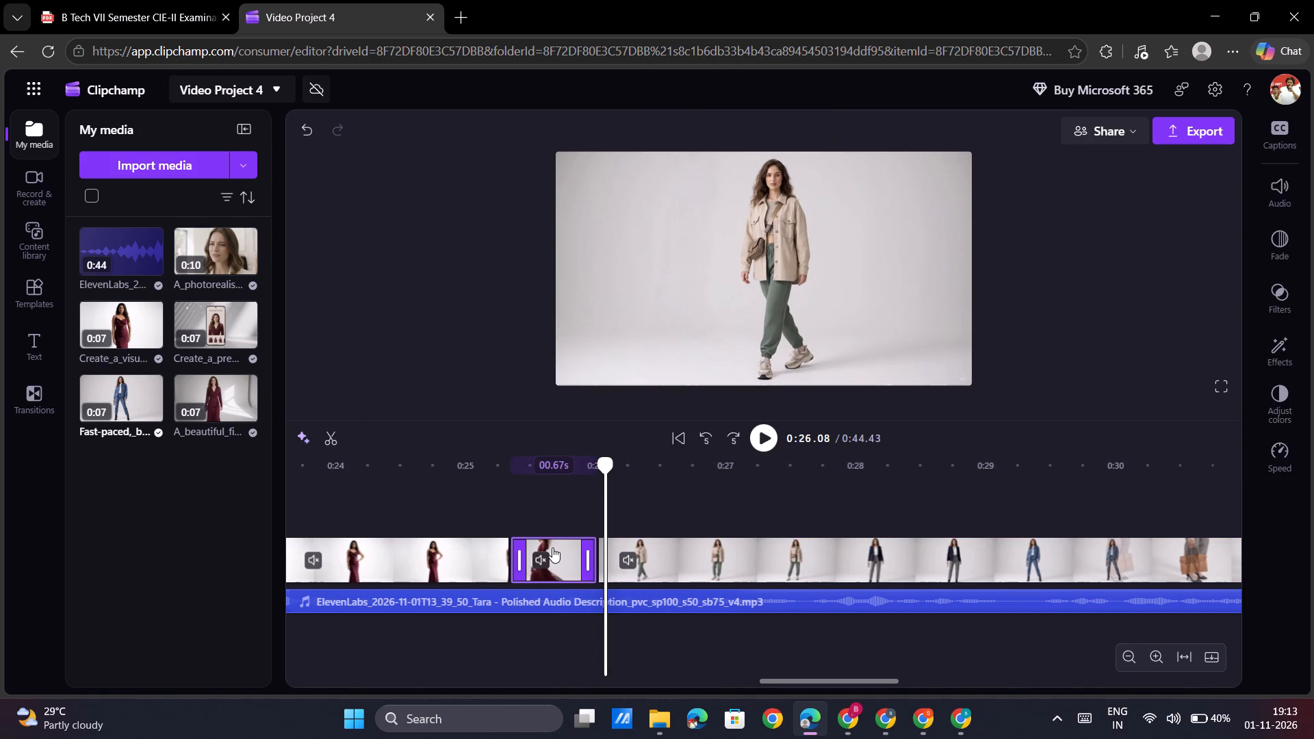
key("Delete")
left_click(550, 558)
Replay from 0:25 and split the montage clip at 0:25.39, just after its leftover burgundy-dress frames.
left_click(472, 502)
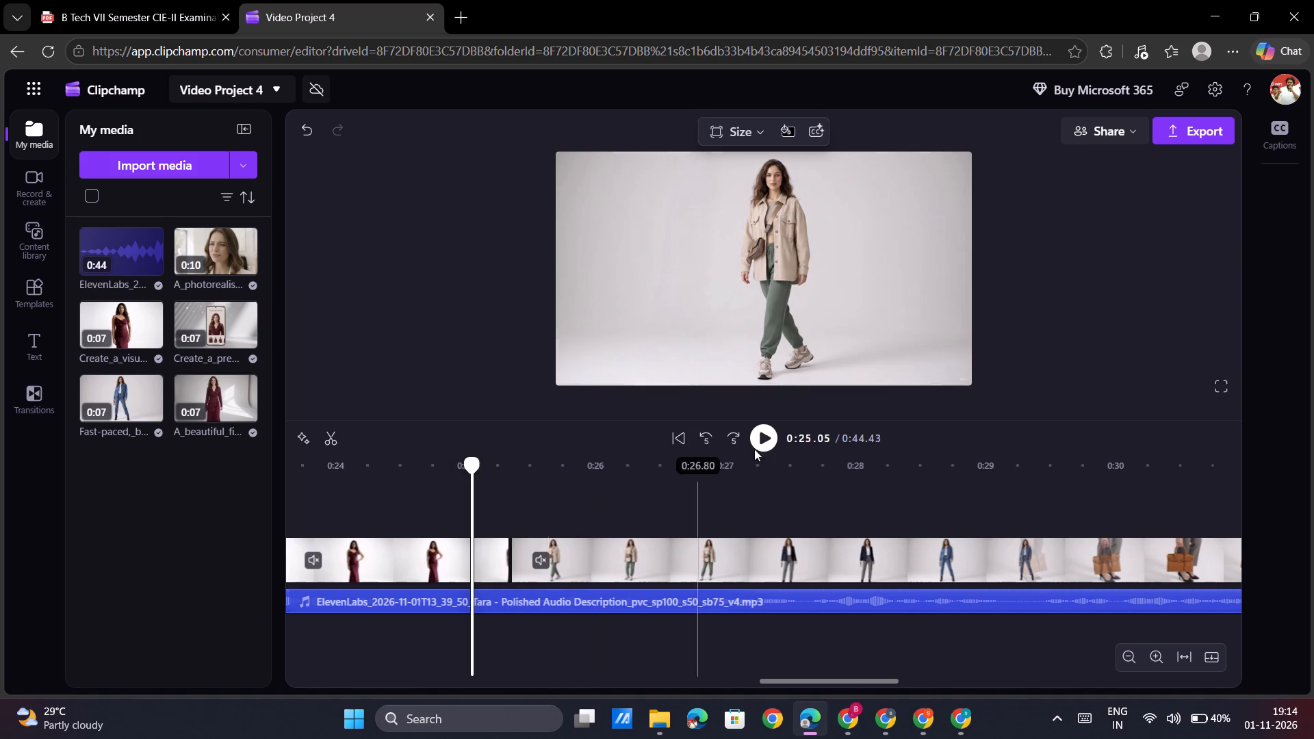
left_click(764, 437)
left_click(764, 437)
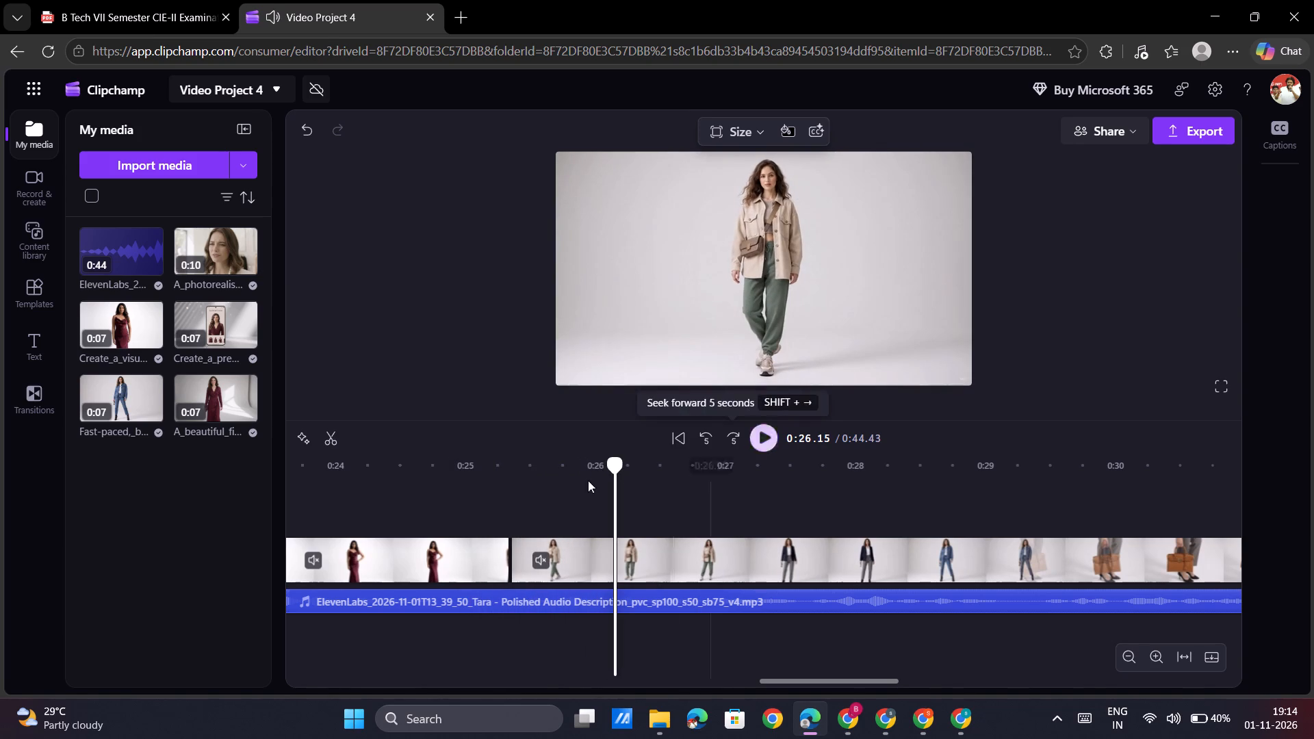
left_click(516, 497)
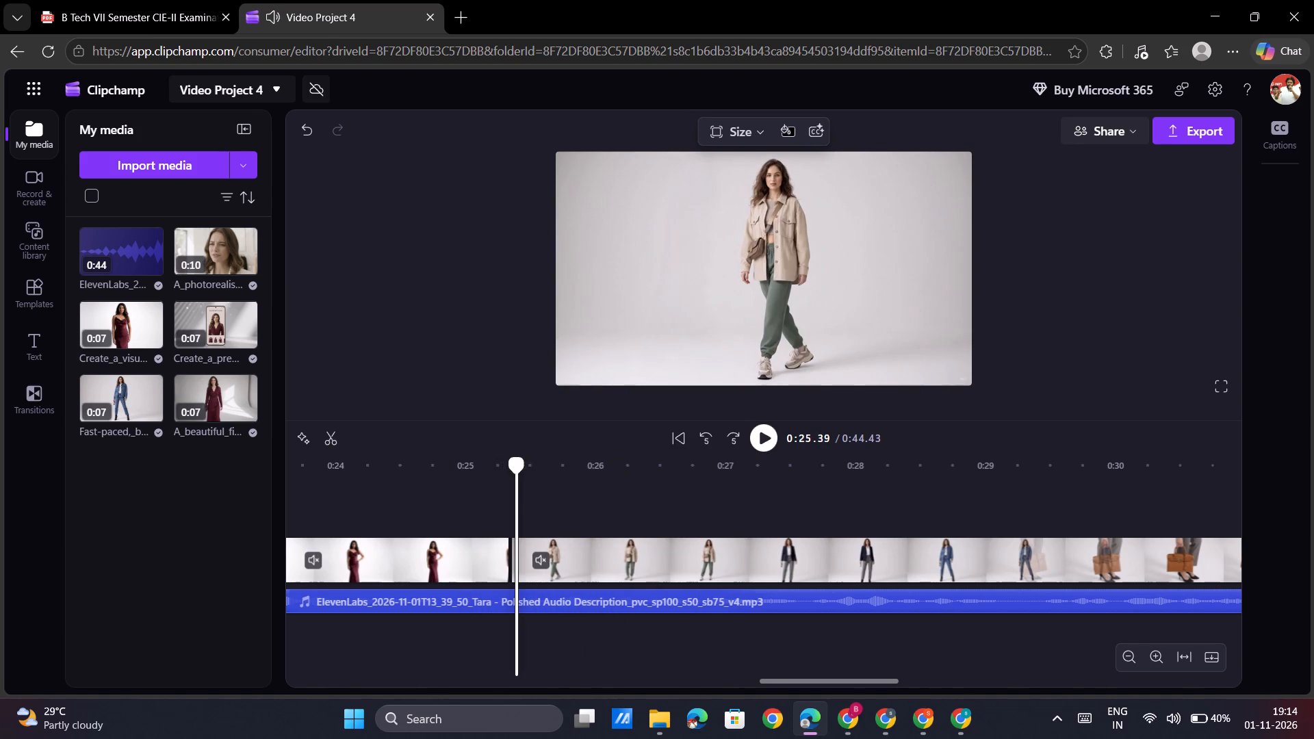
right_click(513, 550)
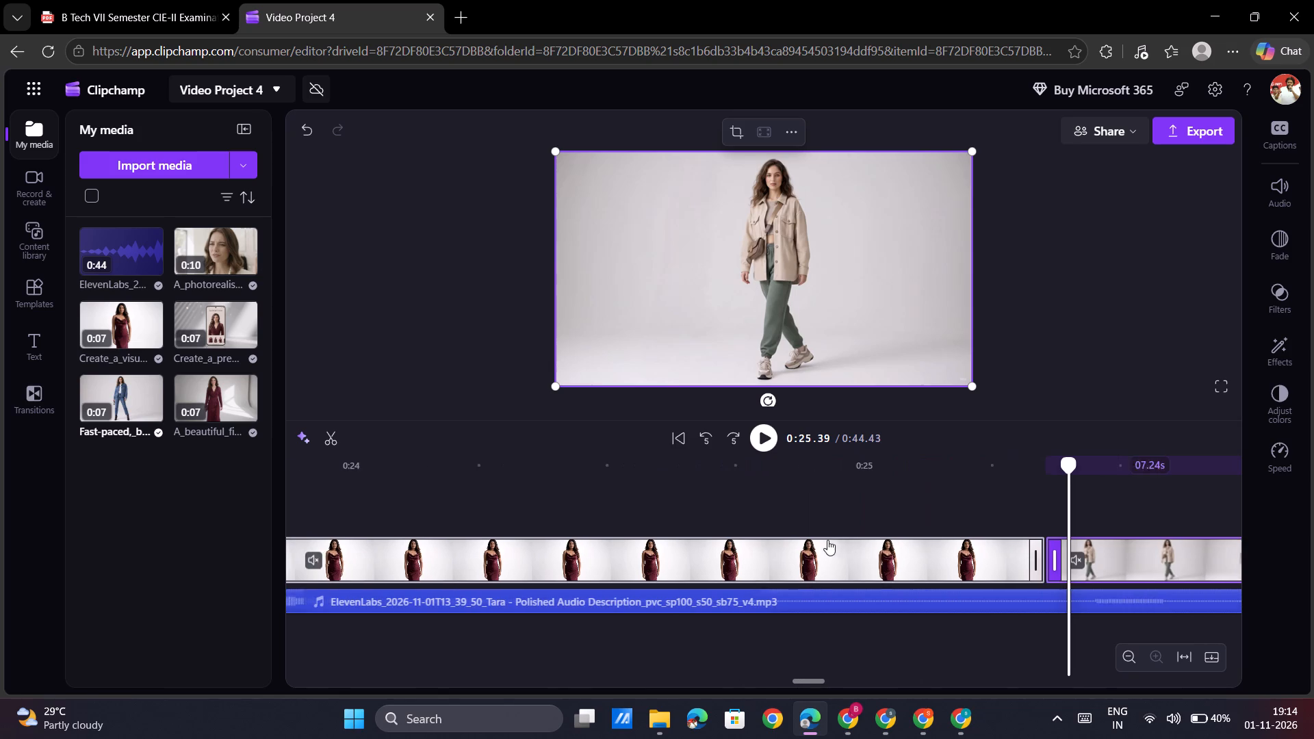
scroll(827, 540, "left", 10)
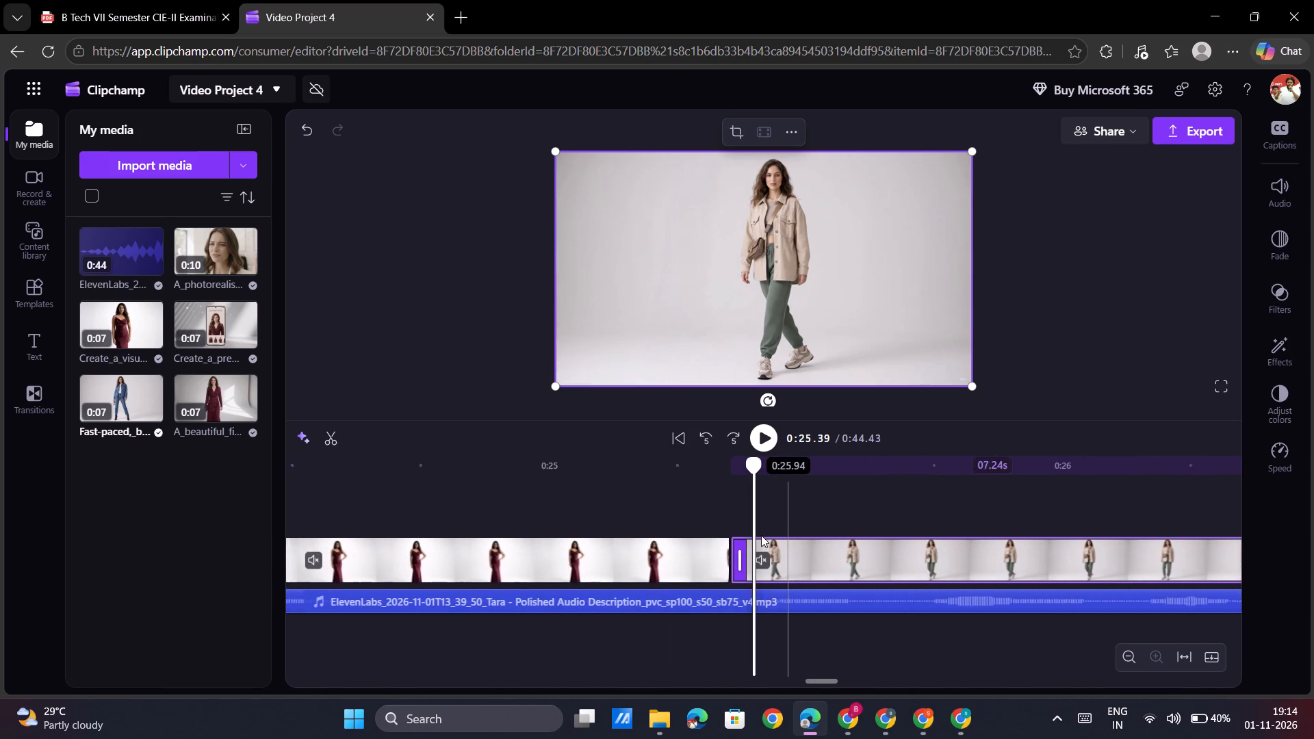
scroll(768, 536, "left", 5)
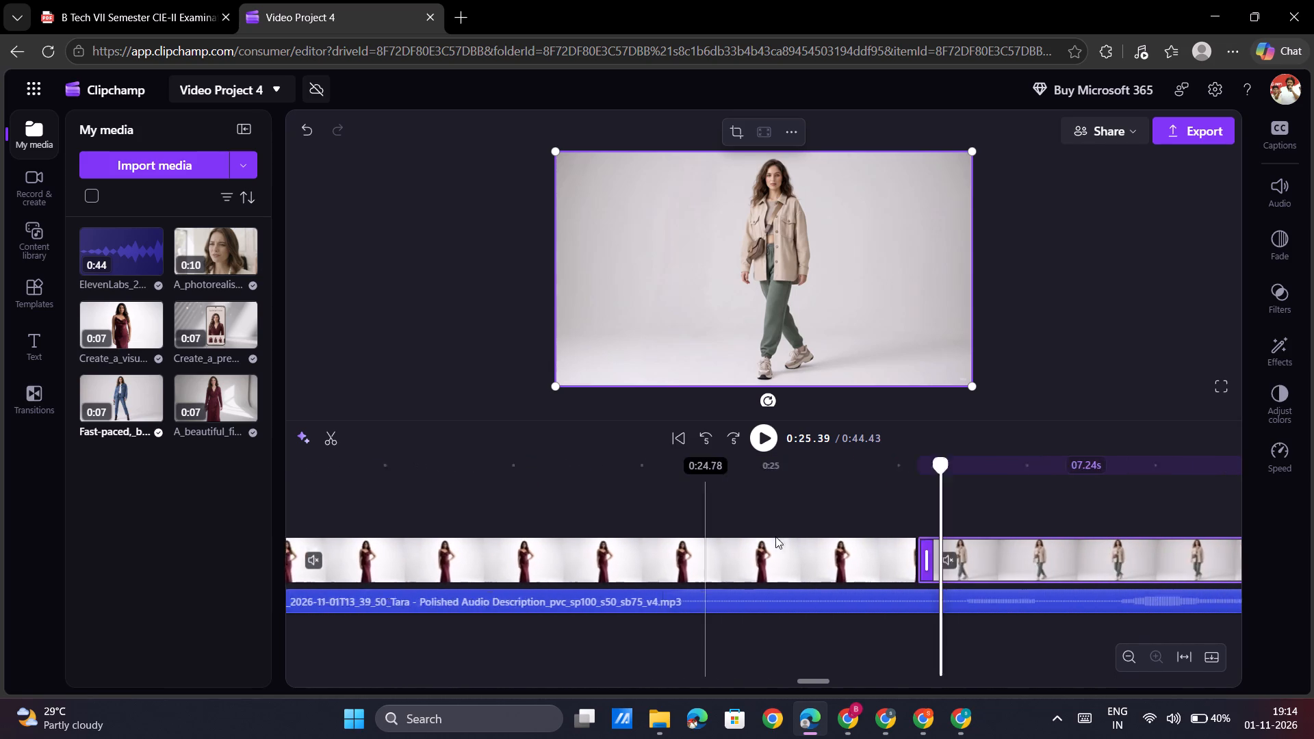
scroll(775, 536, "left", 3)
left_click(463, 500)
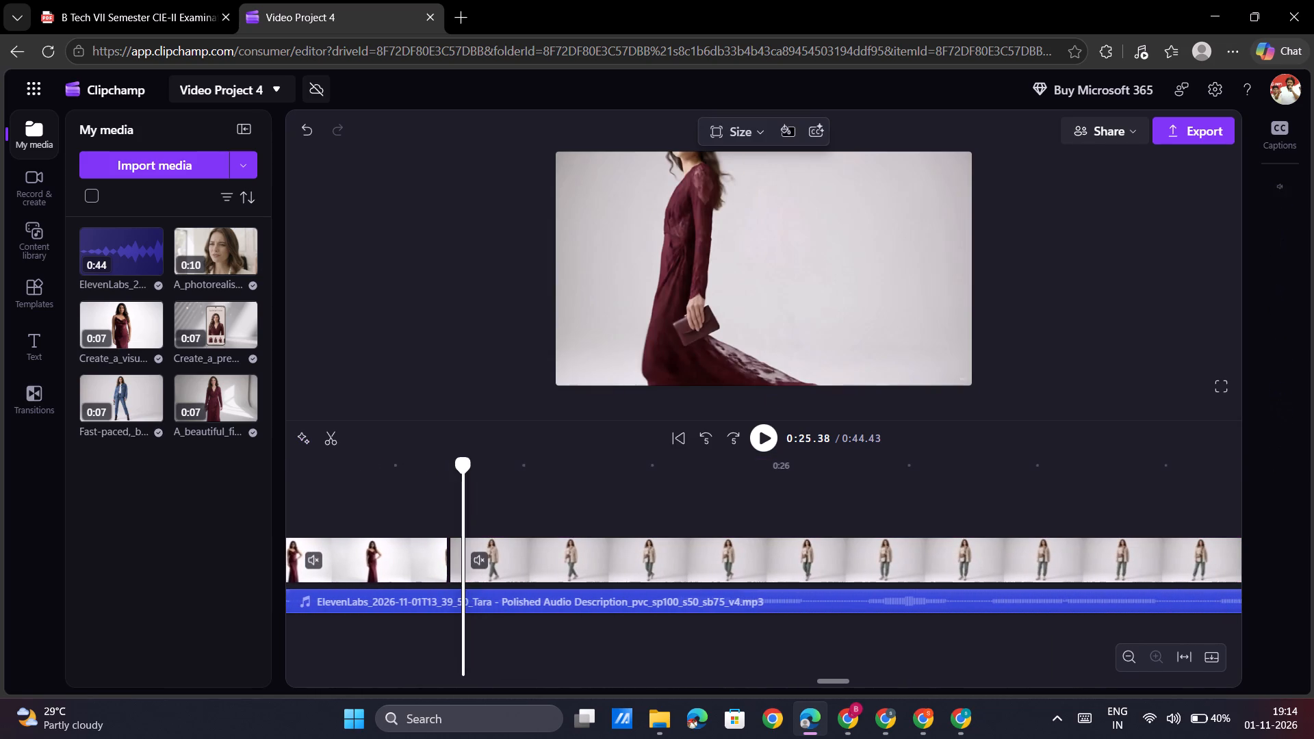
left_click(471, 466)
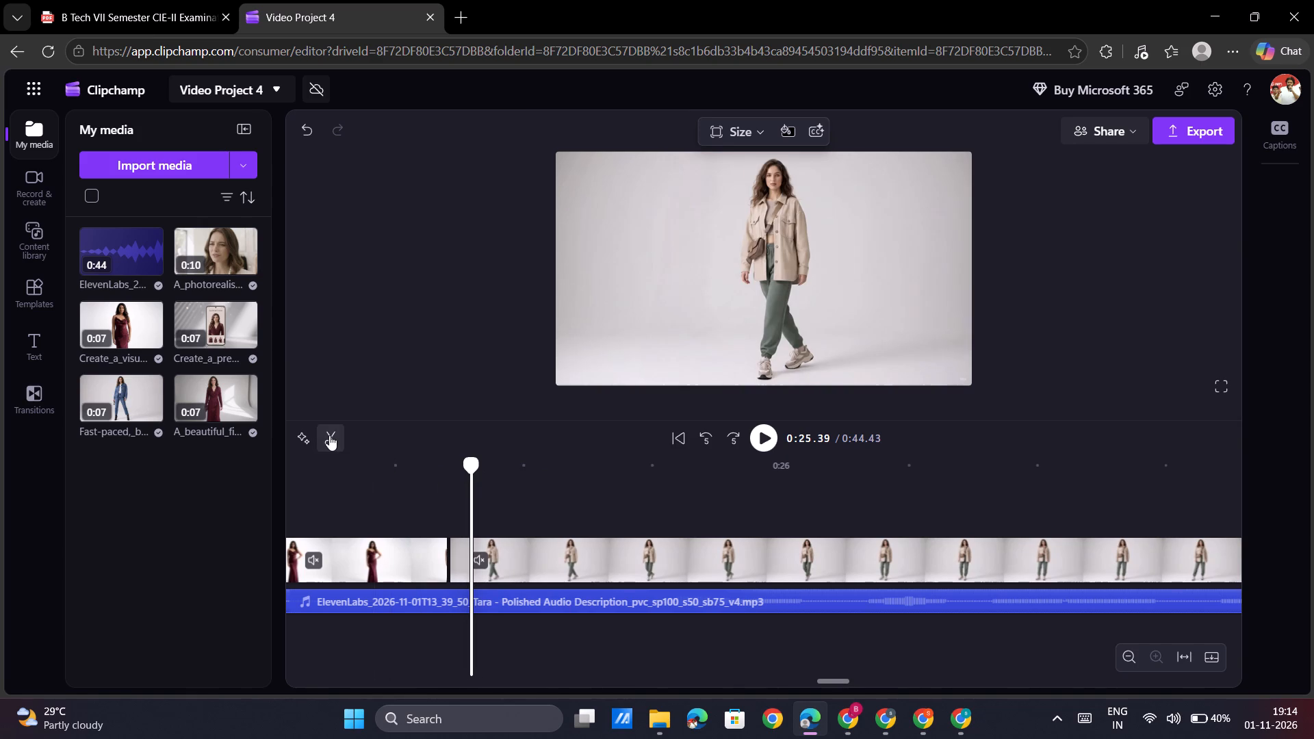
left_click(513, 555)
left_click(326, 442)
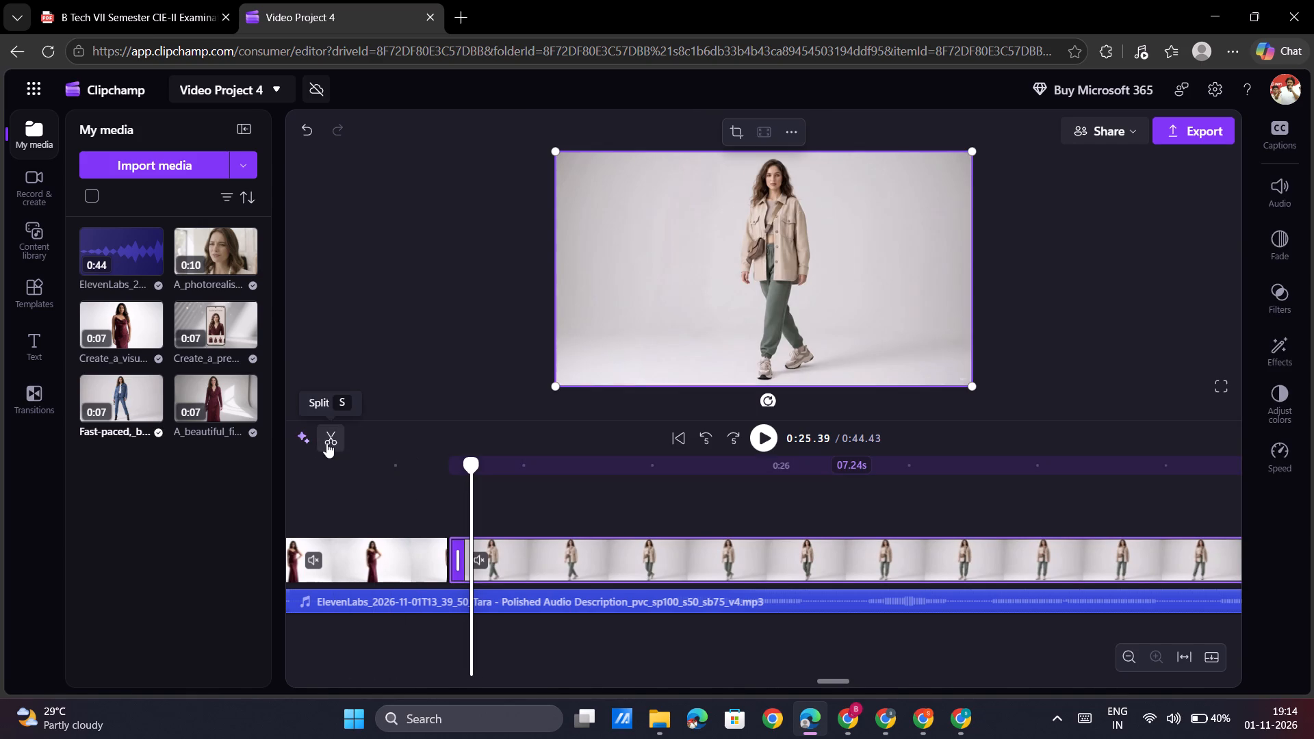
Delete the thin leftover piece at the start of the montage clip and close the gap it leaves.
left_click(458, 561)
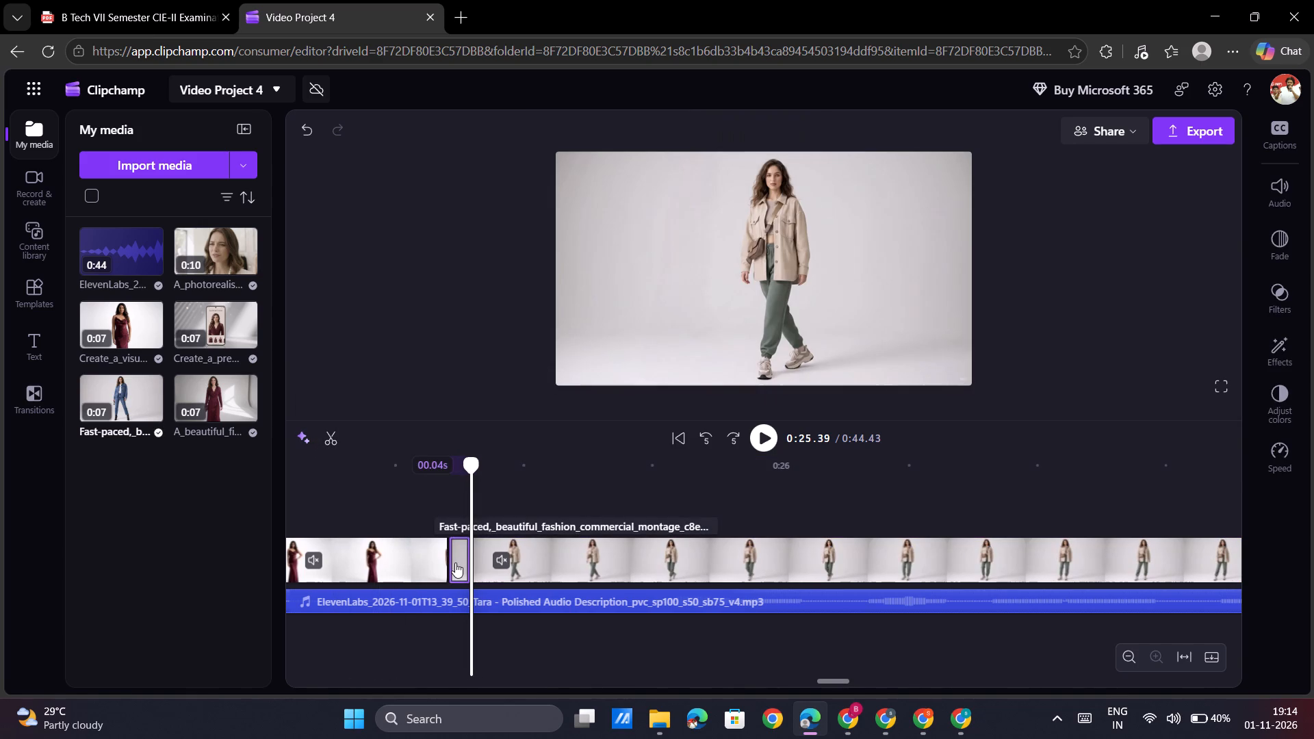
key("Delete")
left_click(455, 562)
Replay the montage from 0:25.28 and split the timeline at 0:26.98, where the beige-jacket shot ends.
left_click(411, 466)
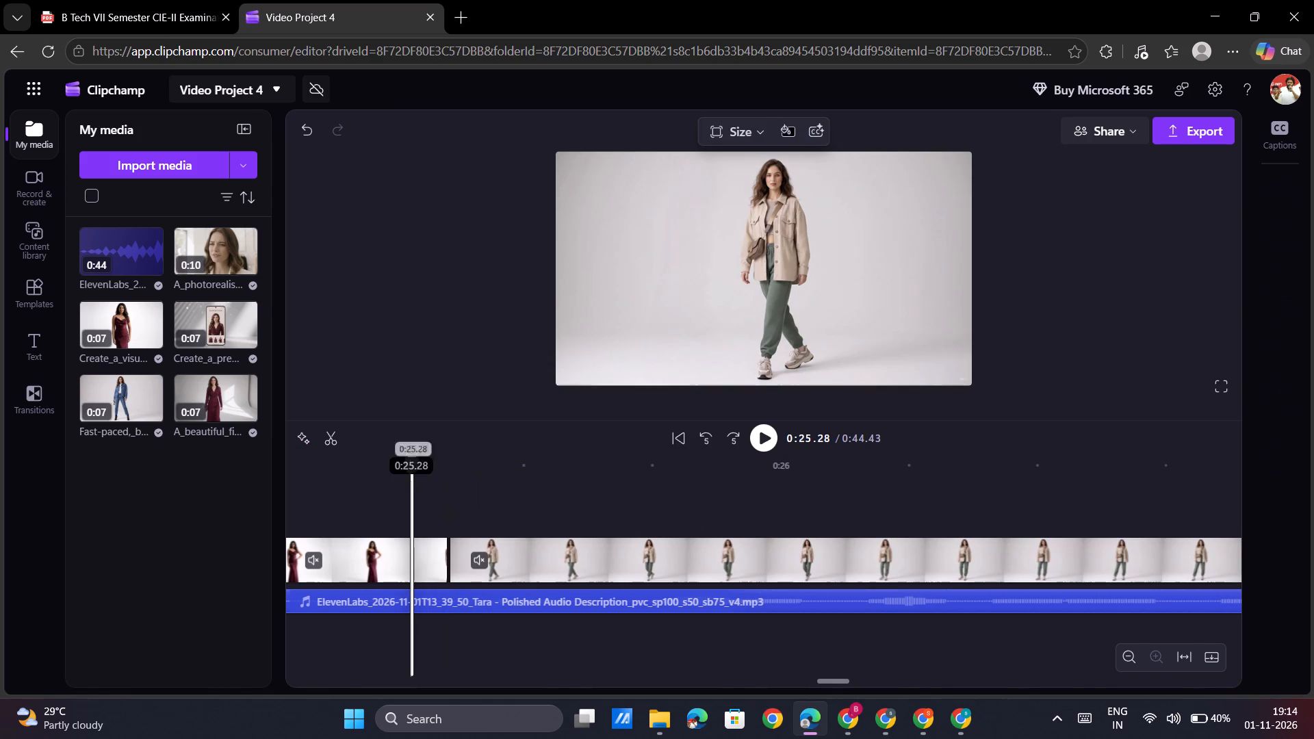
left_click(758, 437)
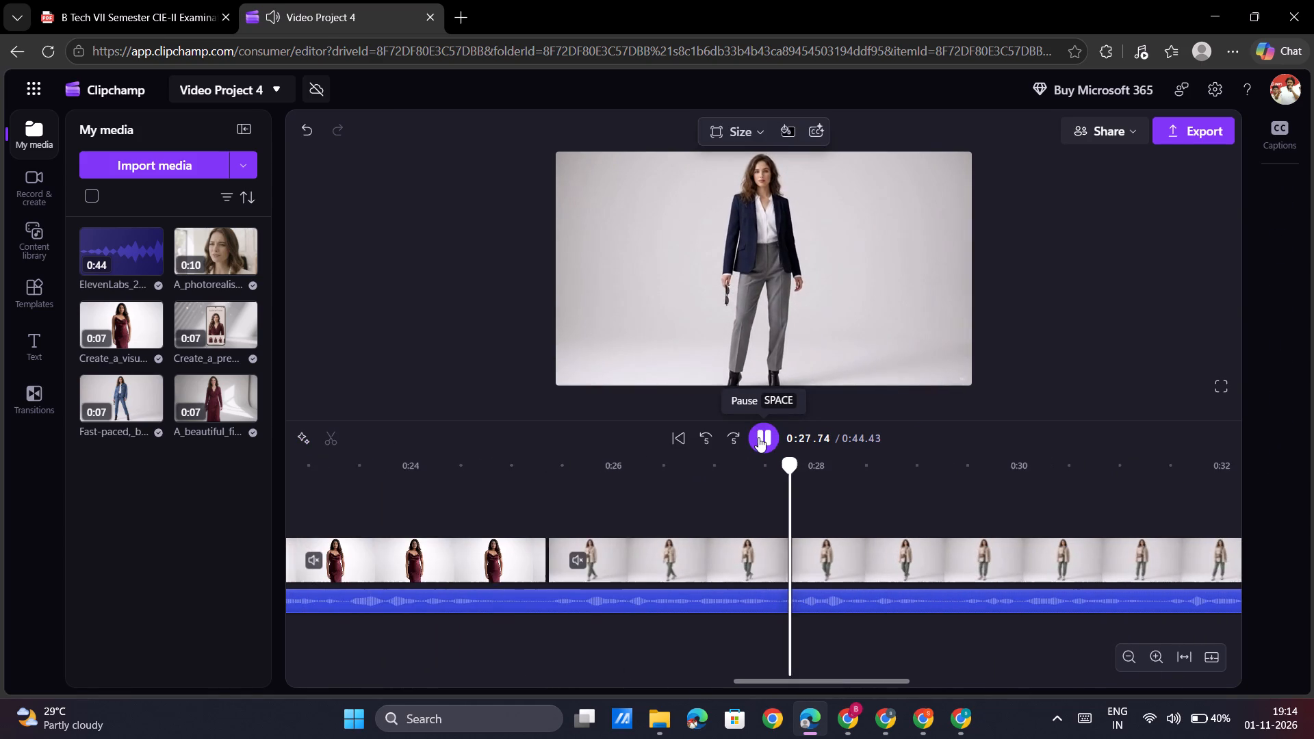
left_click(758, 437)
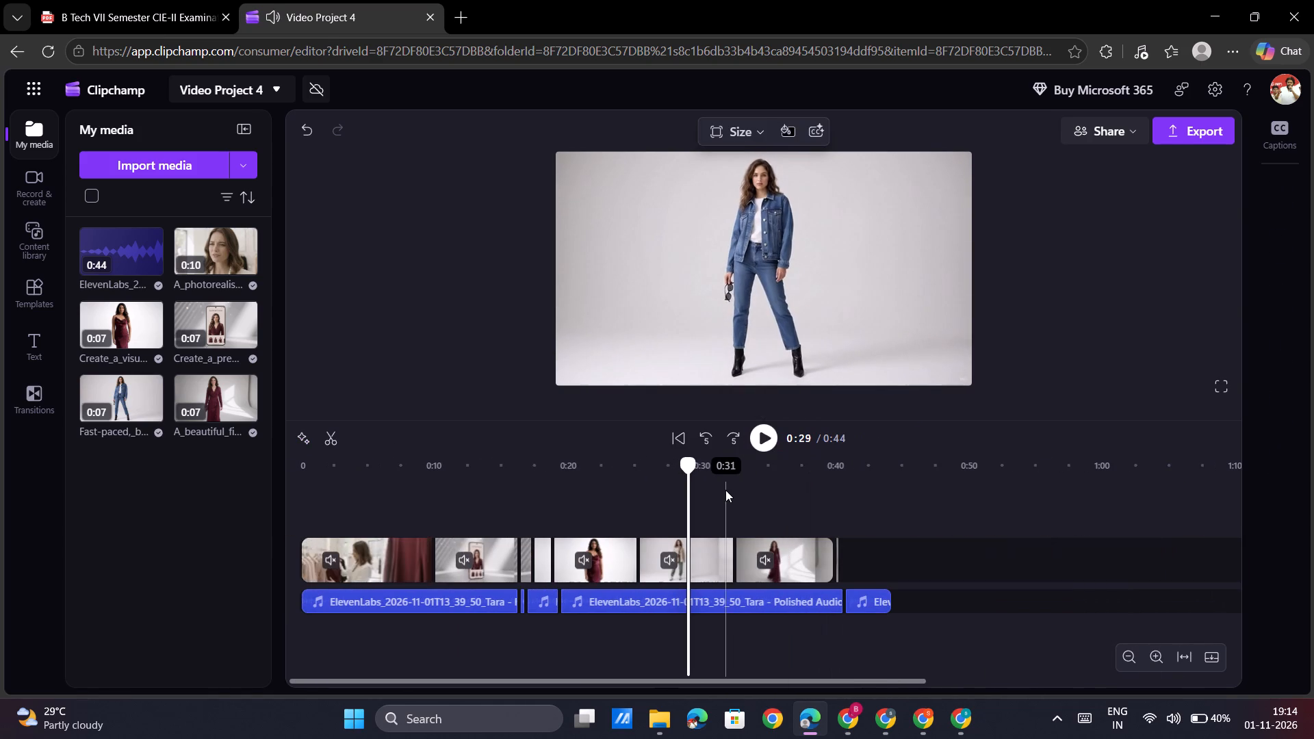
scroll(725, 490, "right", 1)
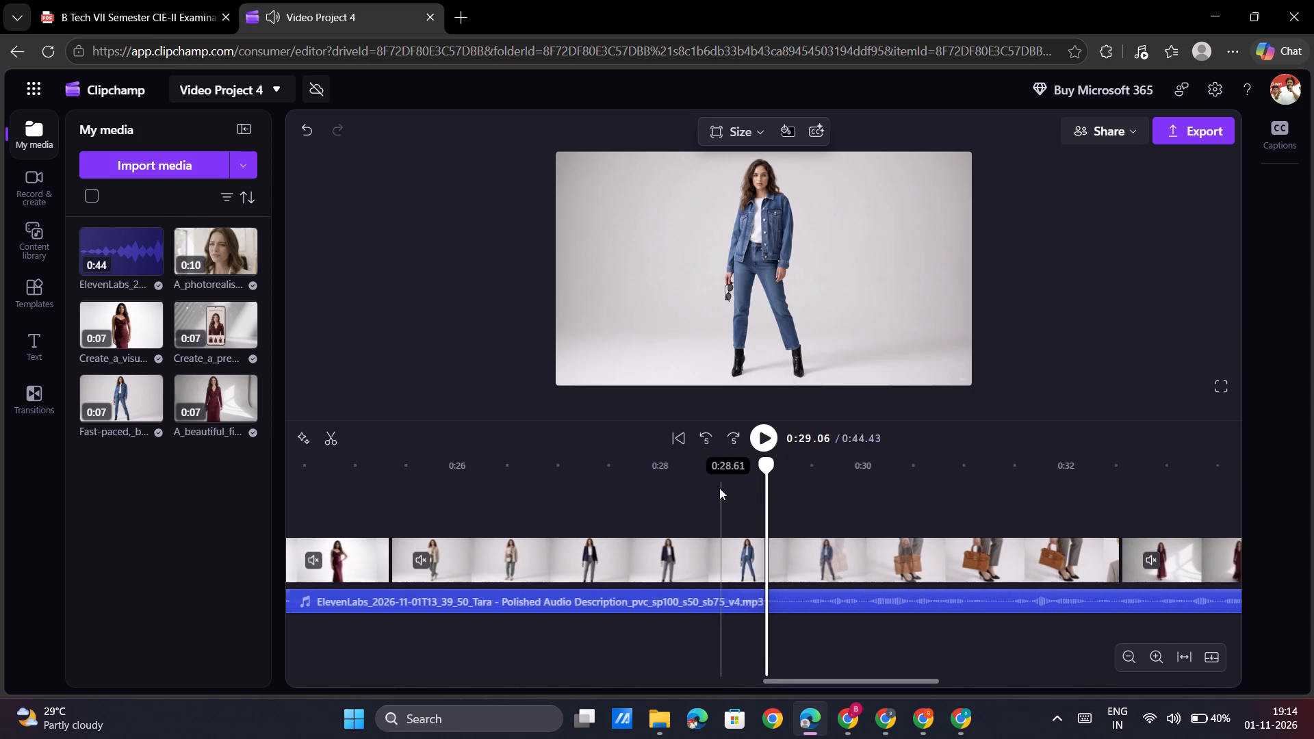
left_click(693, 477)
left_click(639, 476)
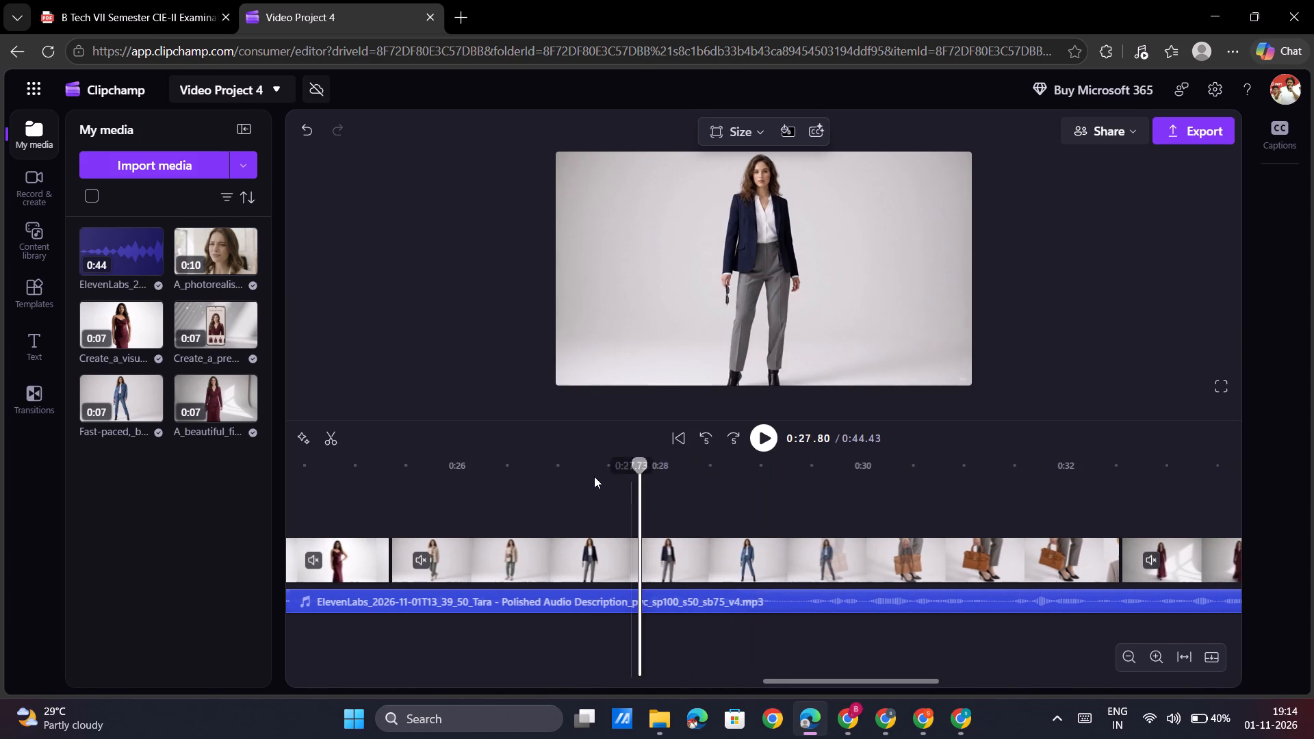
left_click(590, 476)
left_click(567, 471)
left_click(558, 467)
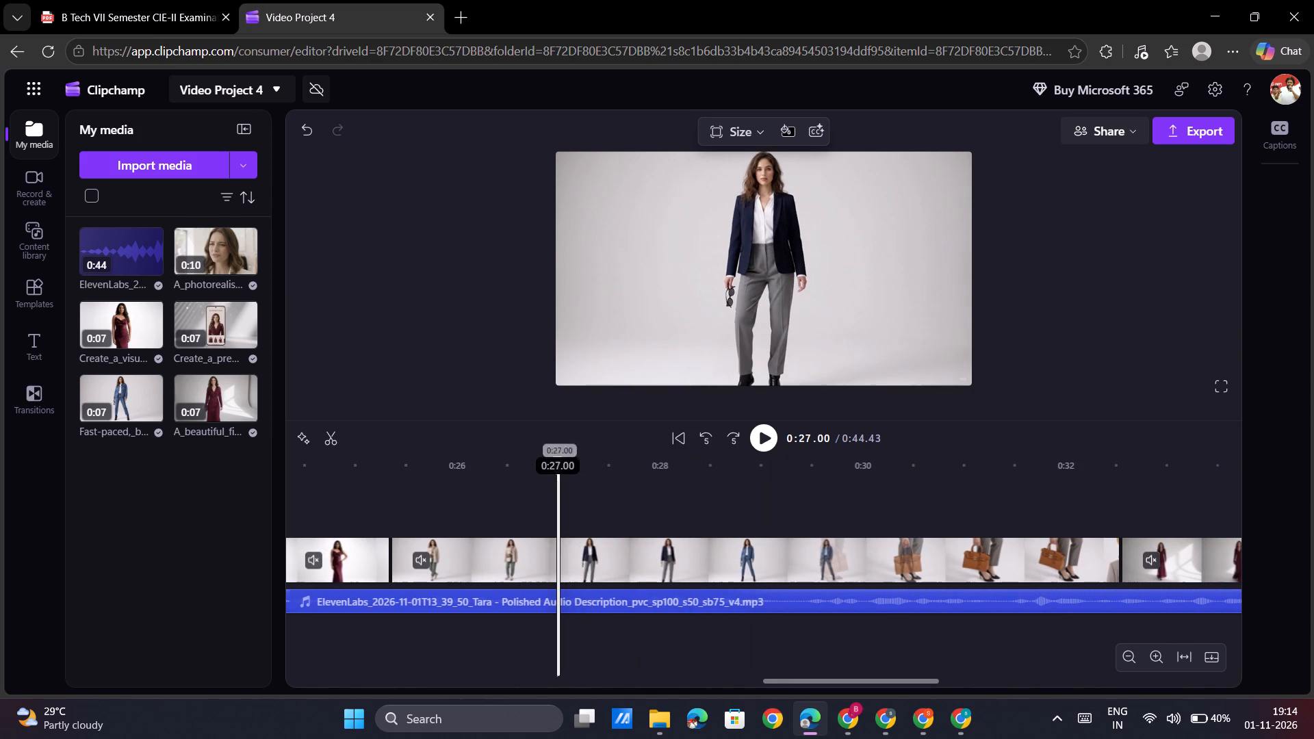
left_click(543, 465)
left_click(523, 465)
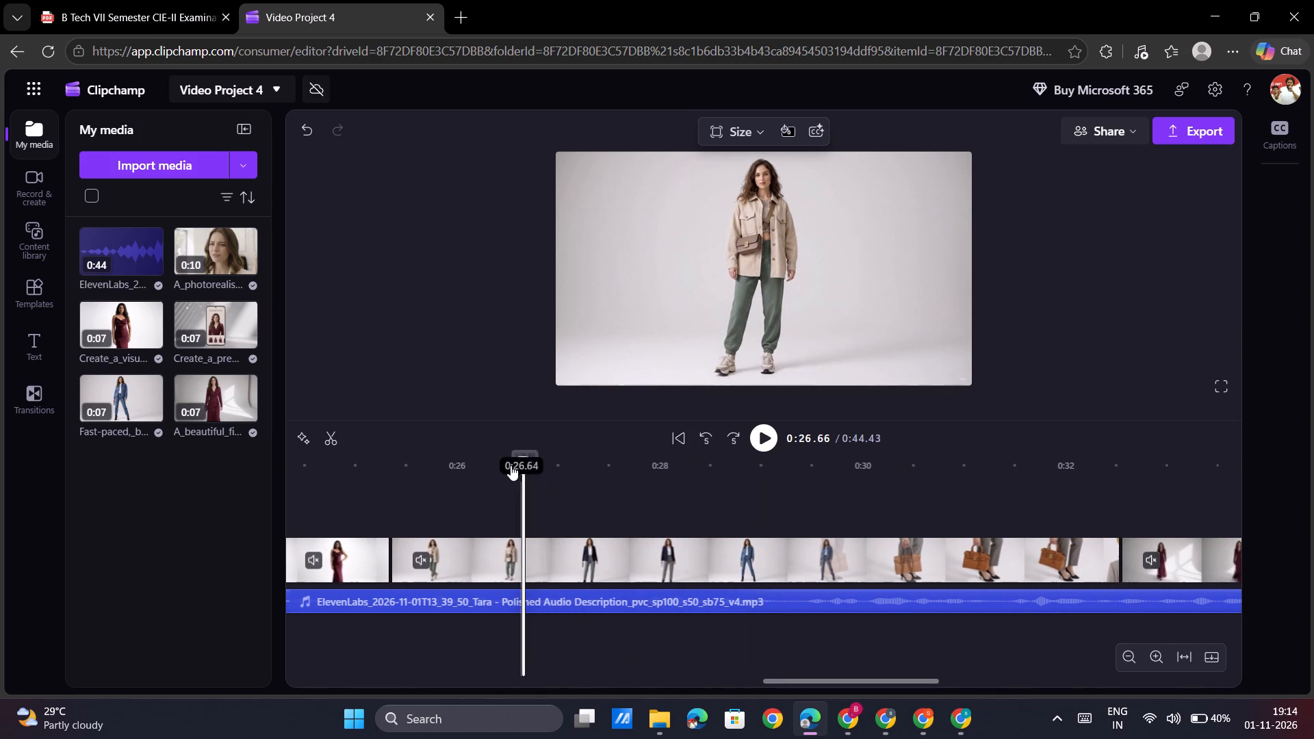
left_click(485, 466)
left_click(449, 467)
left_click(420, 468)
left_click(530, 476)
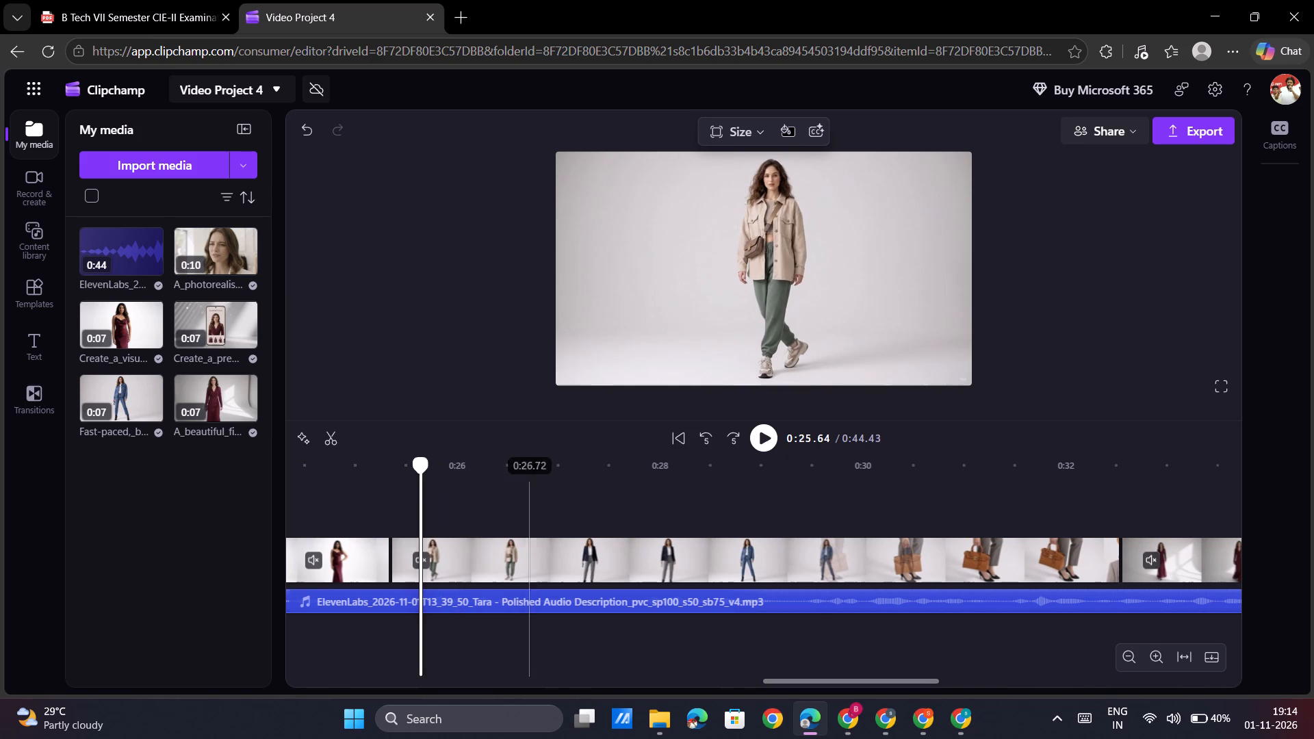
left_click(542, 476)
left_click(550, 476)
left_click(558, 476)
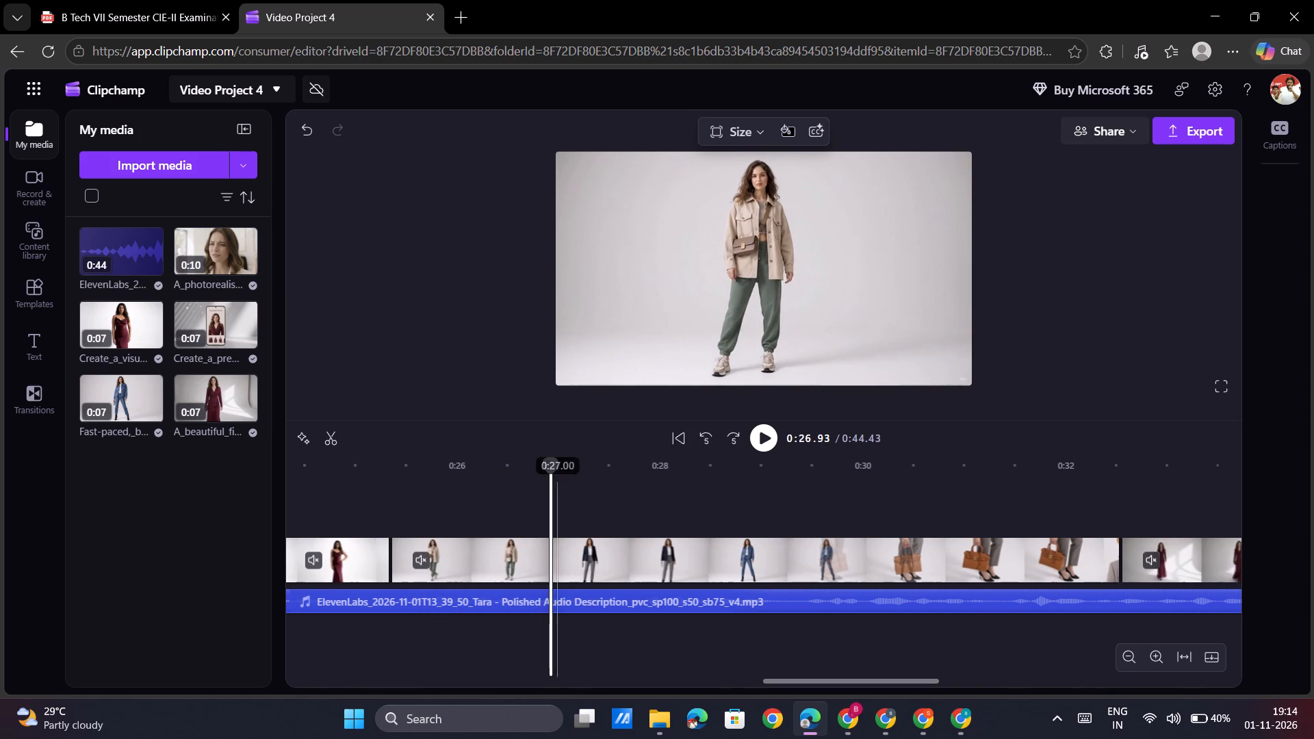
left_click(569, 475)
left_click(566, 475)
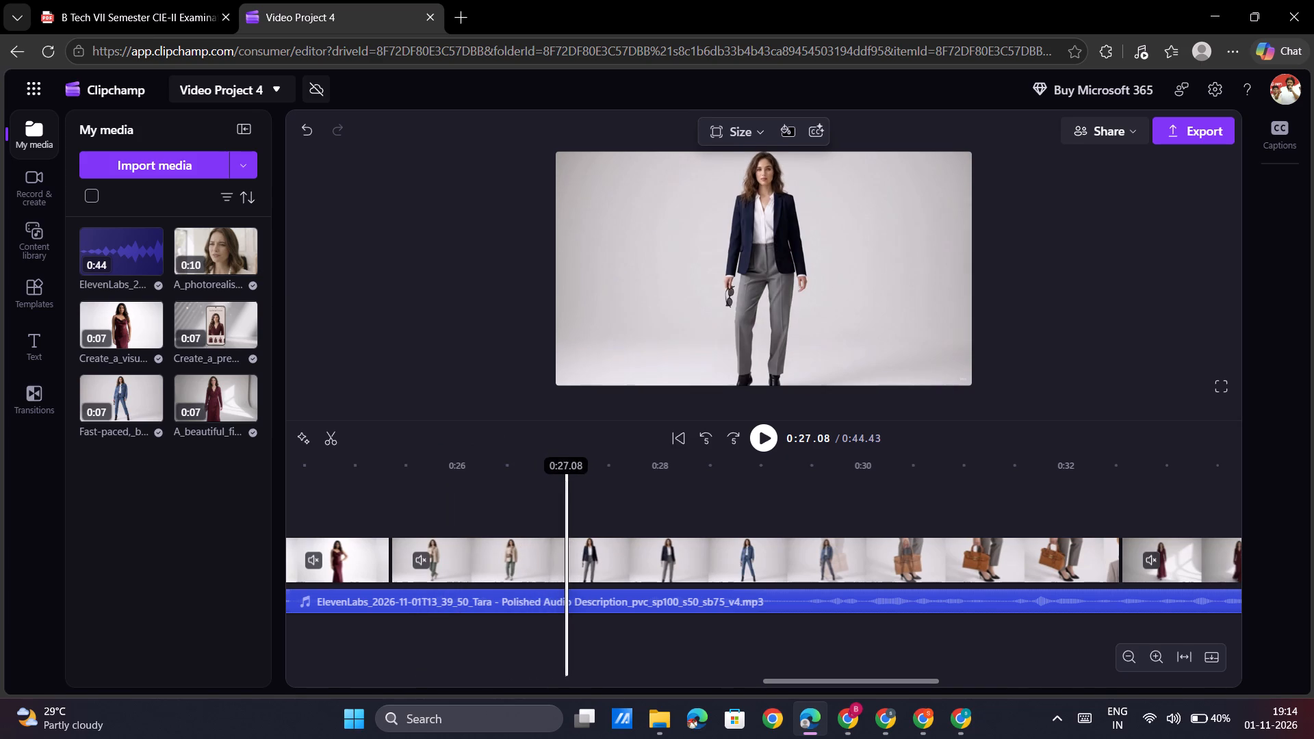
left_click(561, 475)
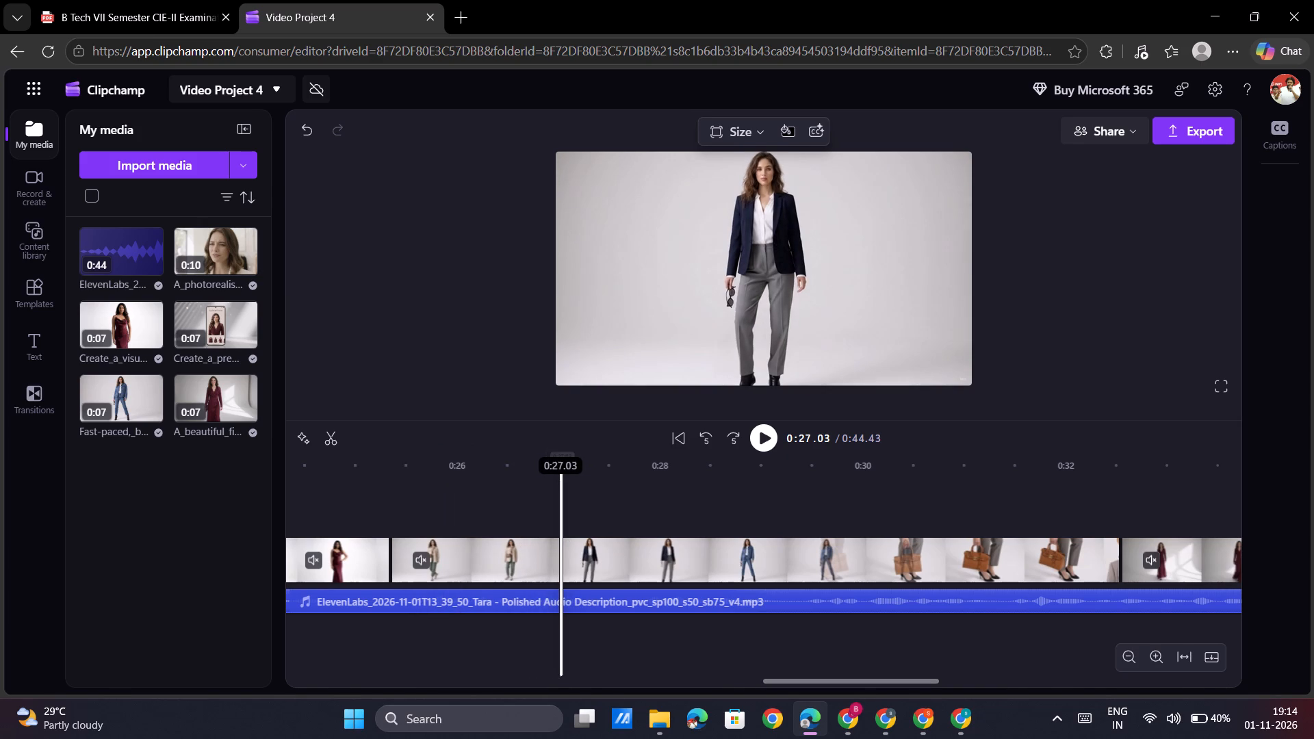
left_click(556, 475)
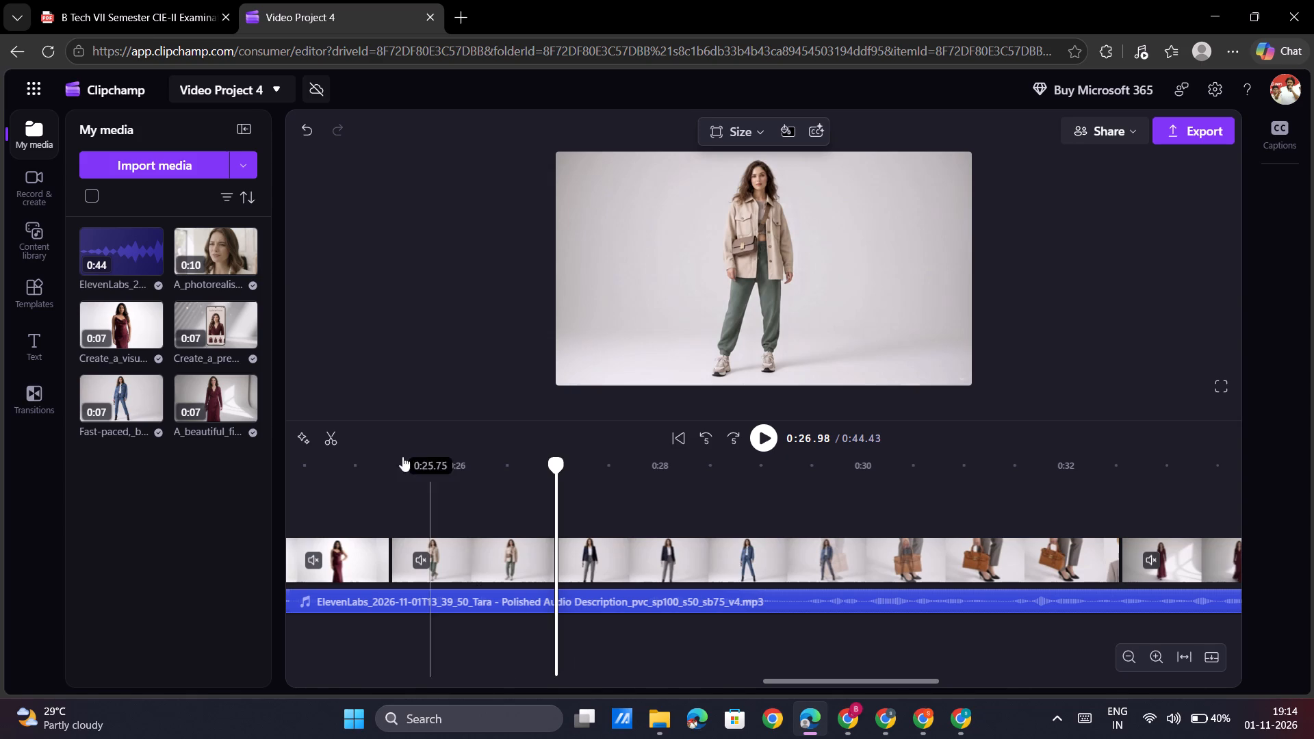
left_click(339, 438)
Delete the beige-jacket piece at the start of the montage clip and close the gap it leaves.
left_click(465, 564)
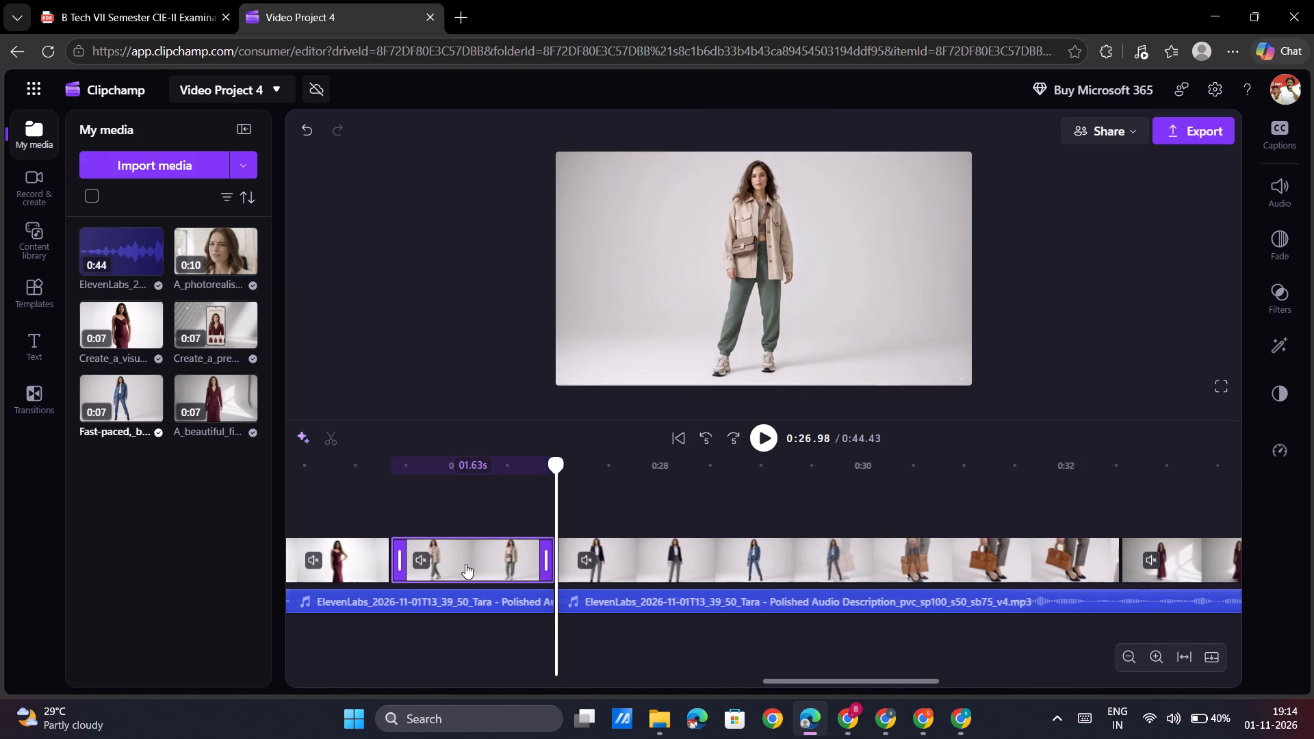
key("Delete")
left_click(470, 562)
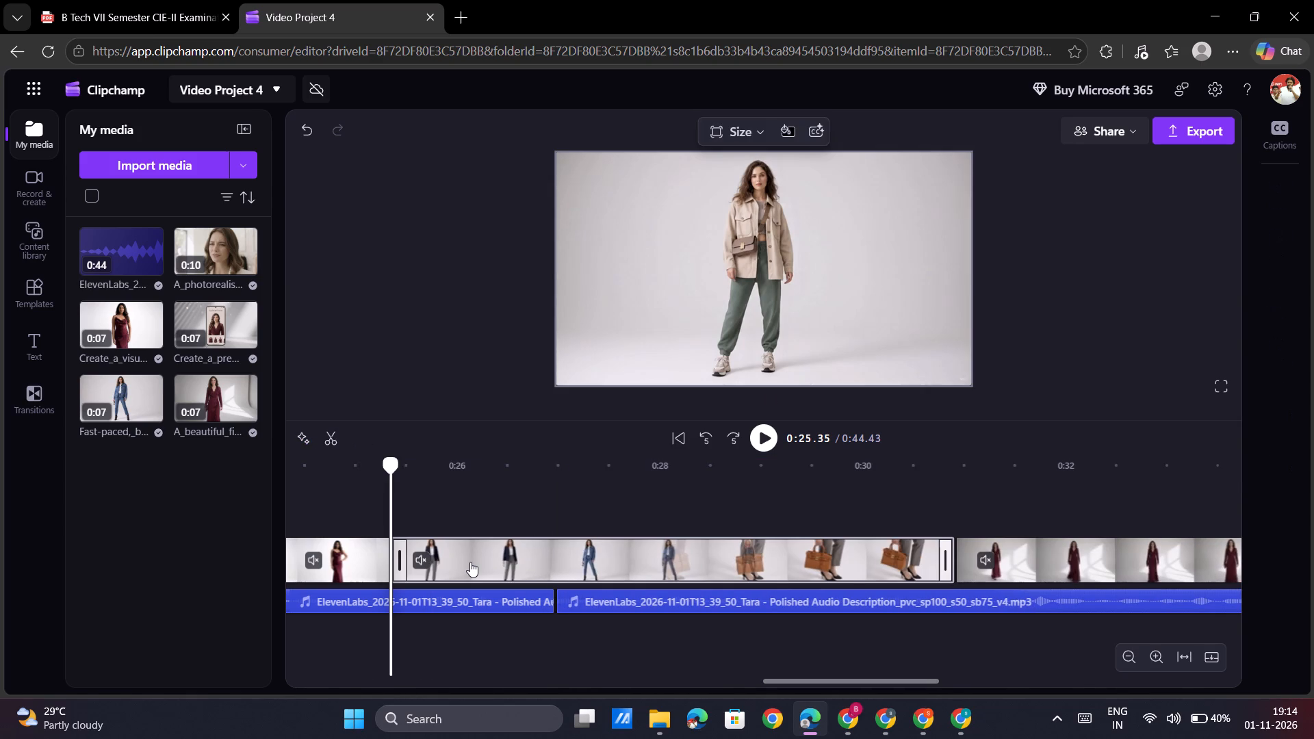
Play the video from 0:24.92 through the montage and closing scene to check them against the voice-over.
left_click(346, 460)
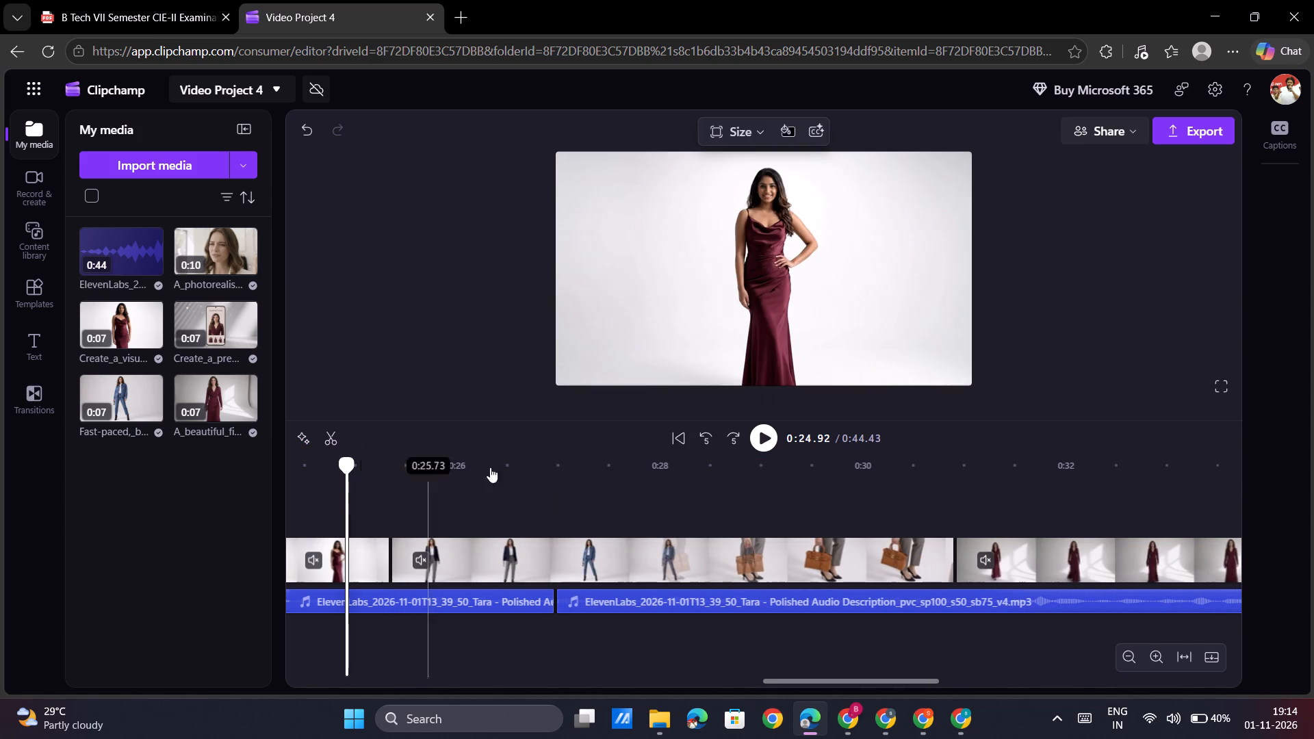
left_click(760, 447)
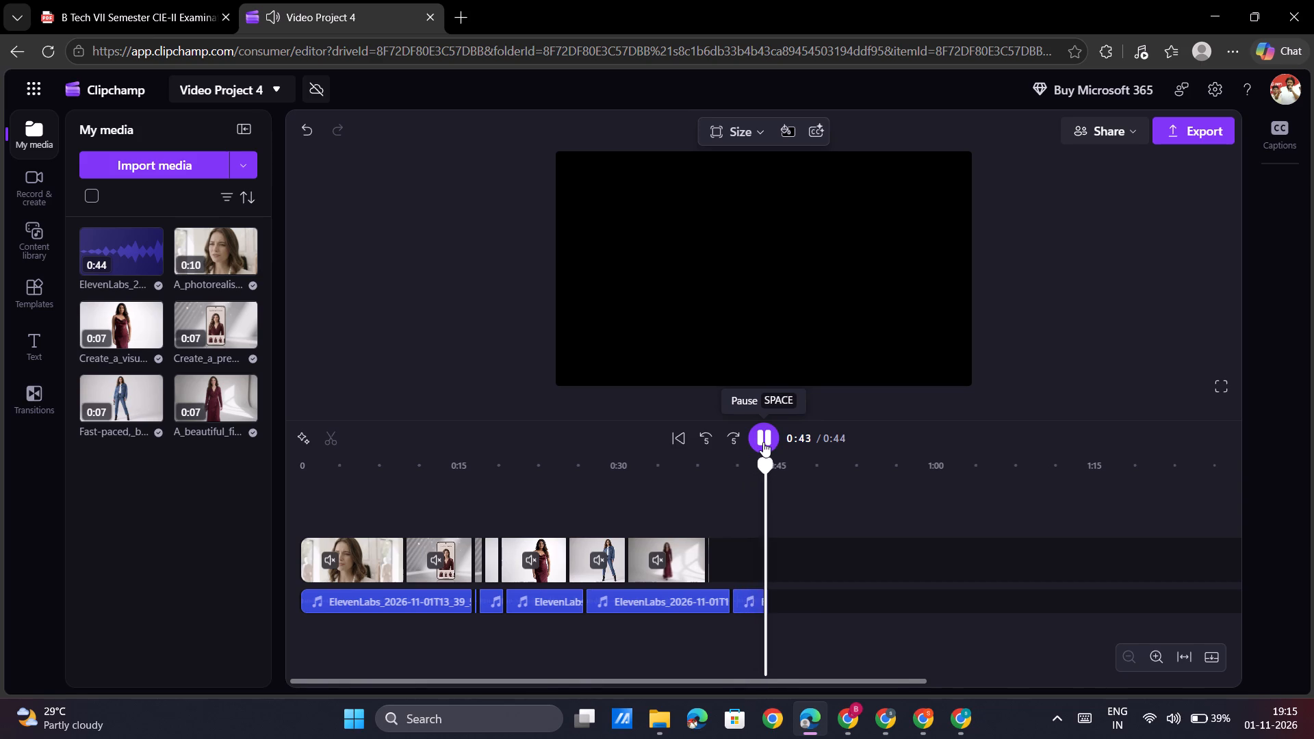
left_click(760, 443)
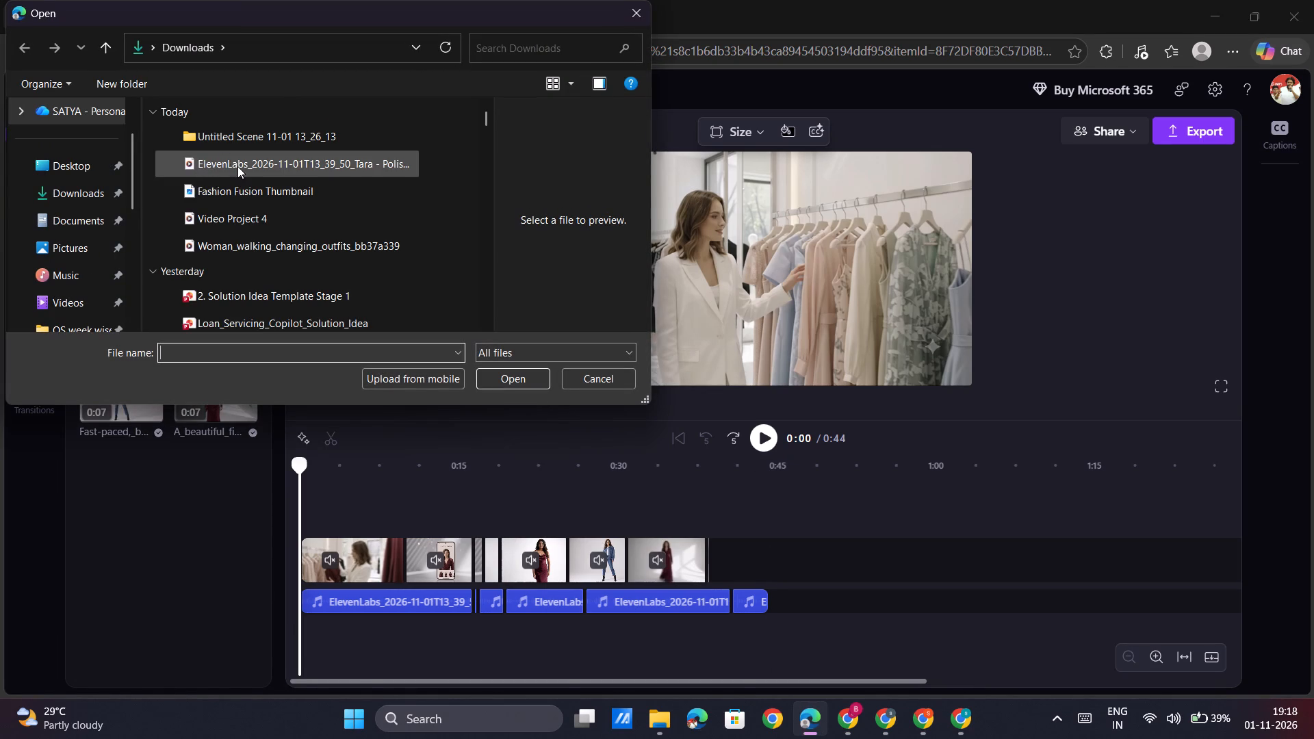
double_click(261, 252)
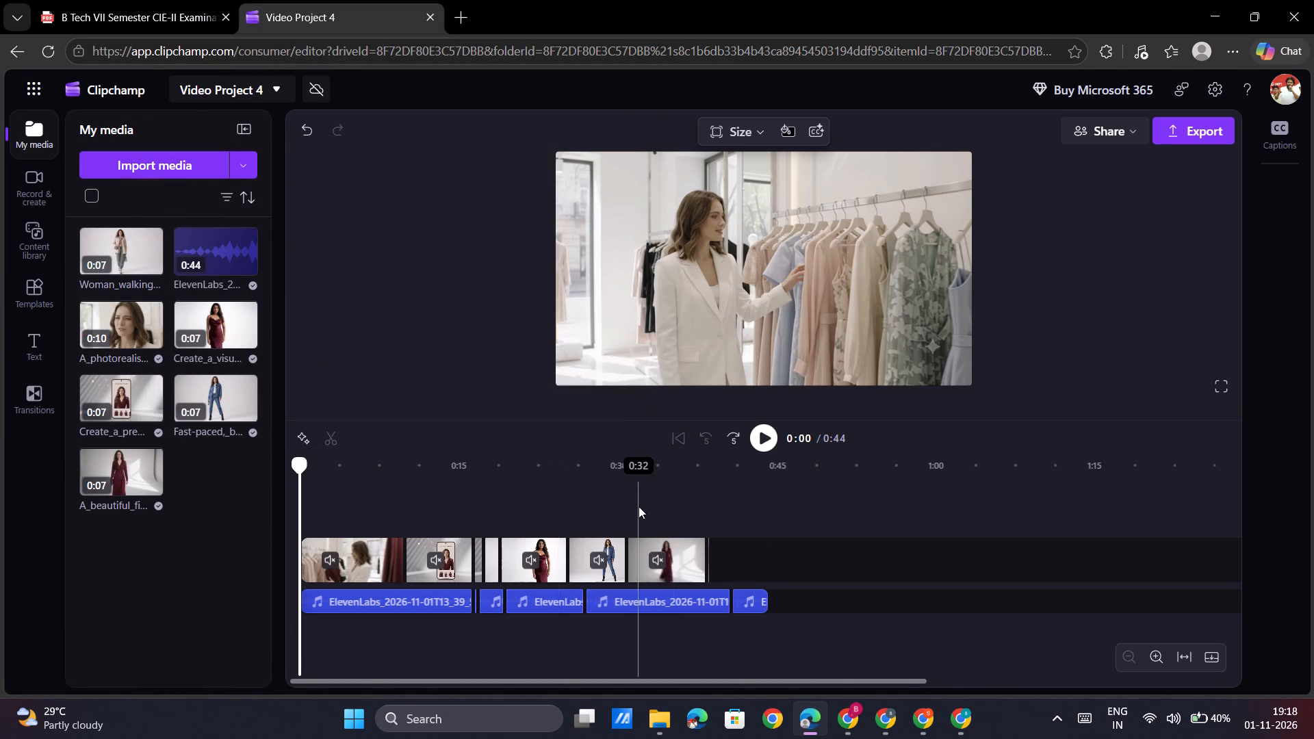
Insert the outfit-change clip at 0:30 on the main video track, shifting the final burgundy-gown clip to directly follow it.
left_click(629, 503)
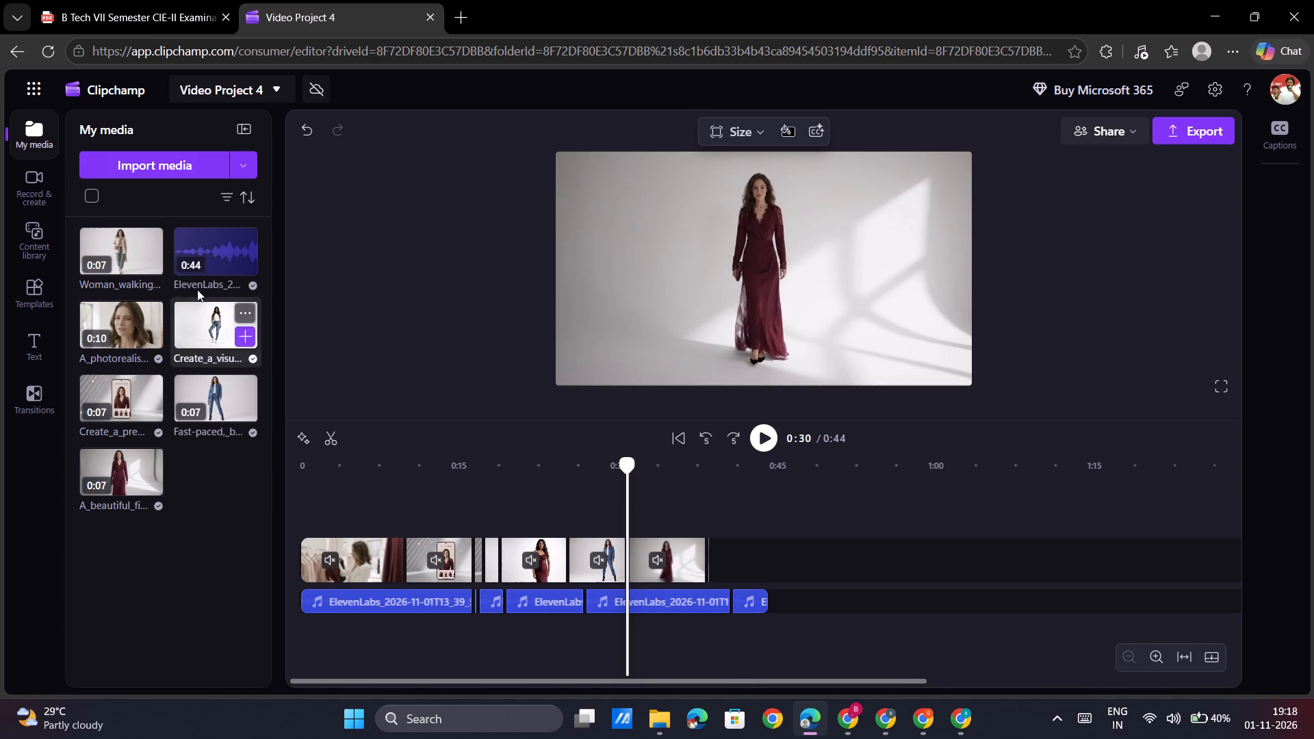
left_click(149, 262)
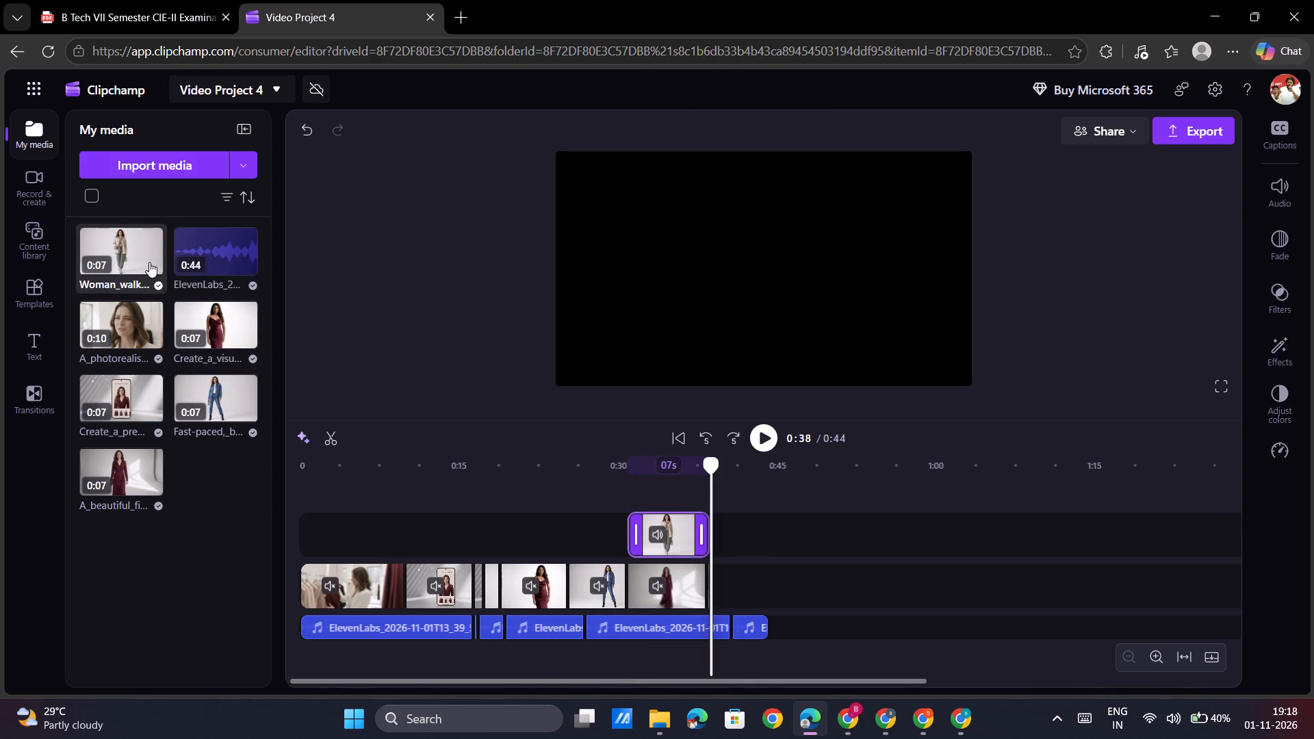
left_click_drag(668, 588, 747, 591)
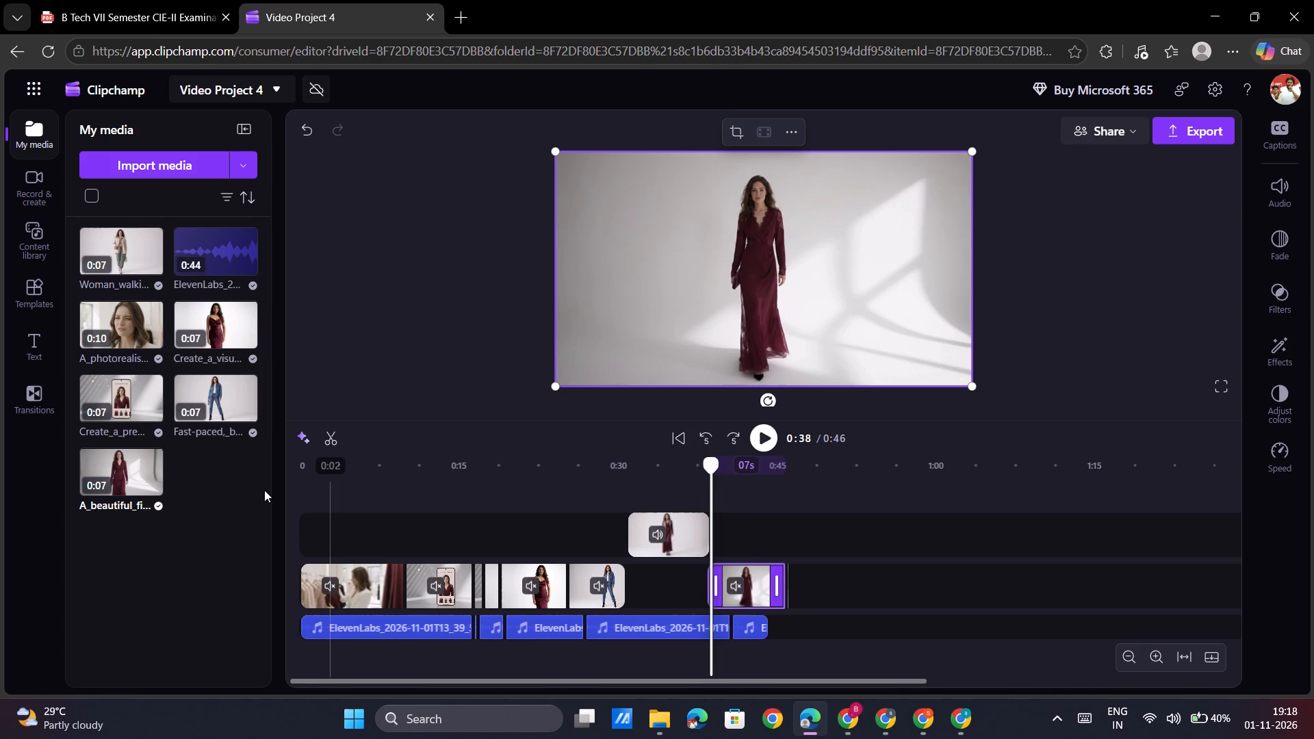
left_click(732, 591)
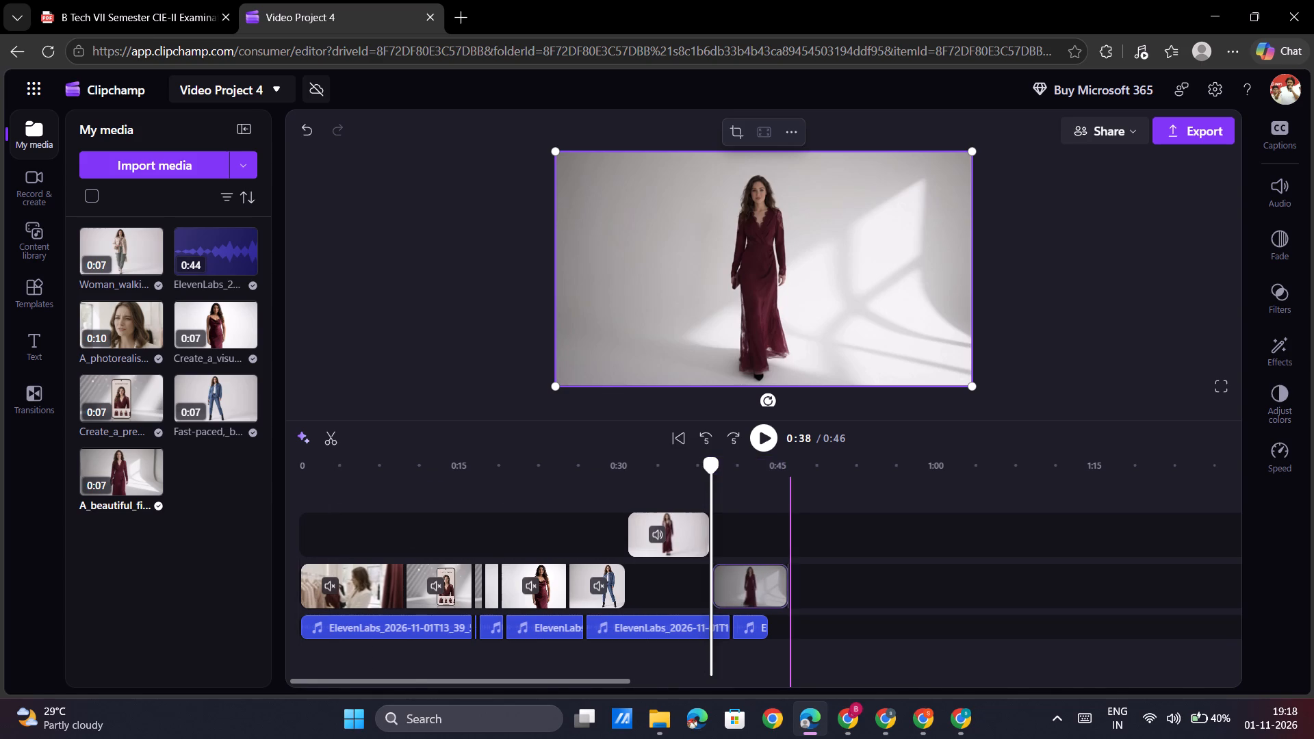
left_click(299, 474)
left_click_drag(676, 539, 675, 581)
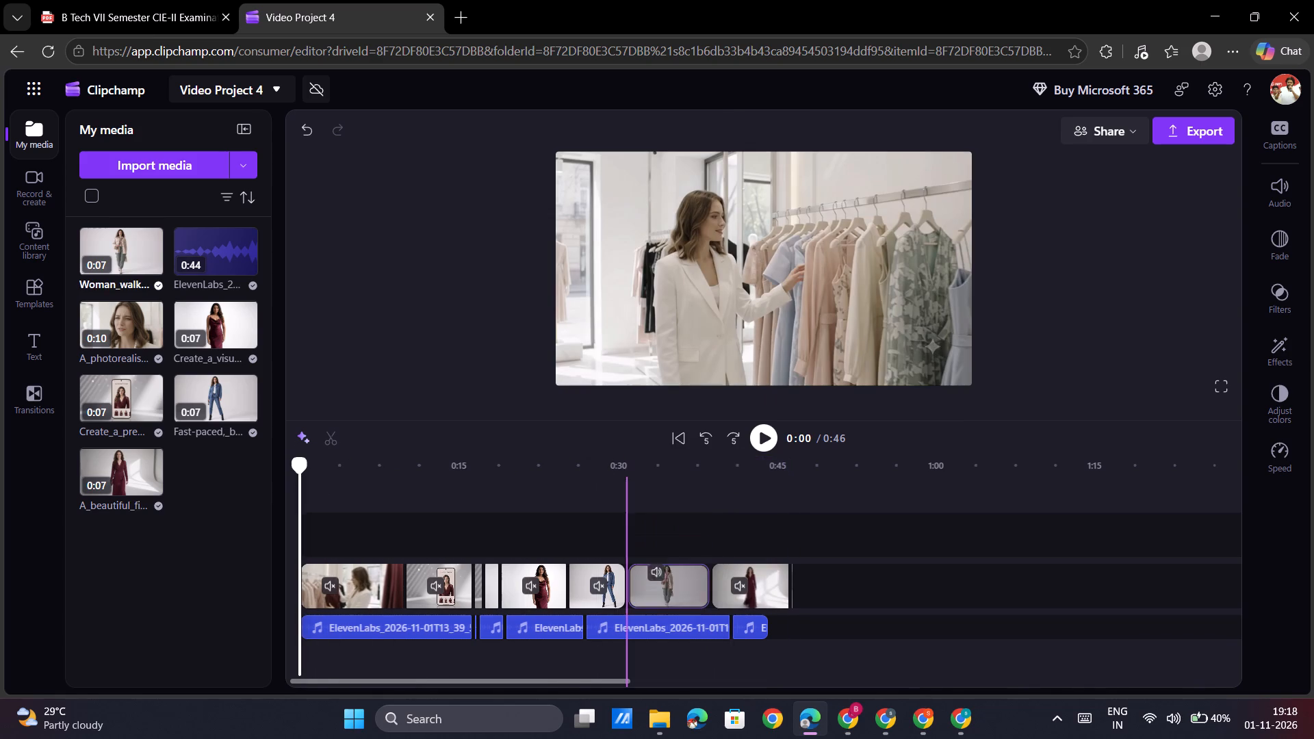
left_click_drag(675, 581, 675, 586)
left_click_drag(749, 562, 739, 562)
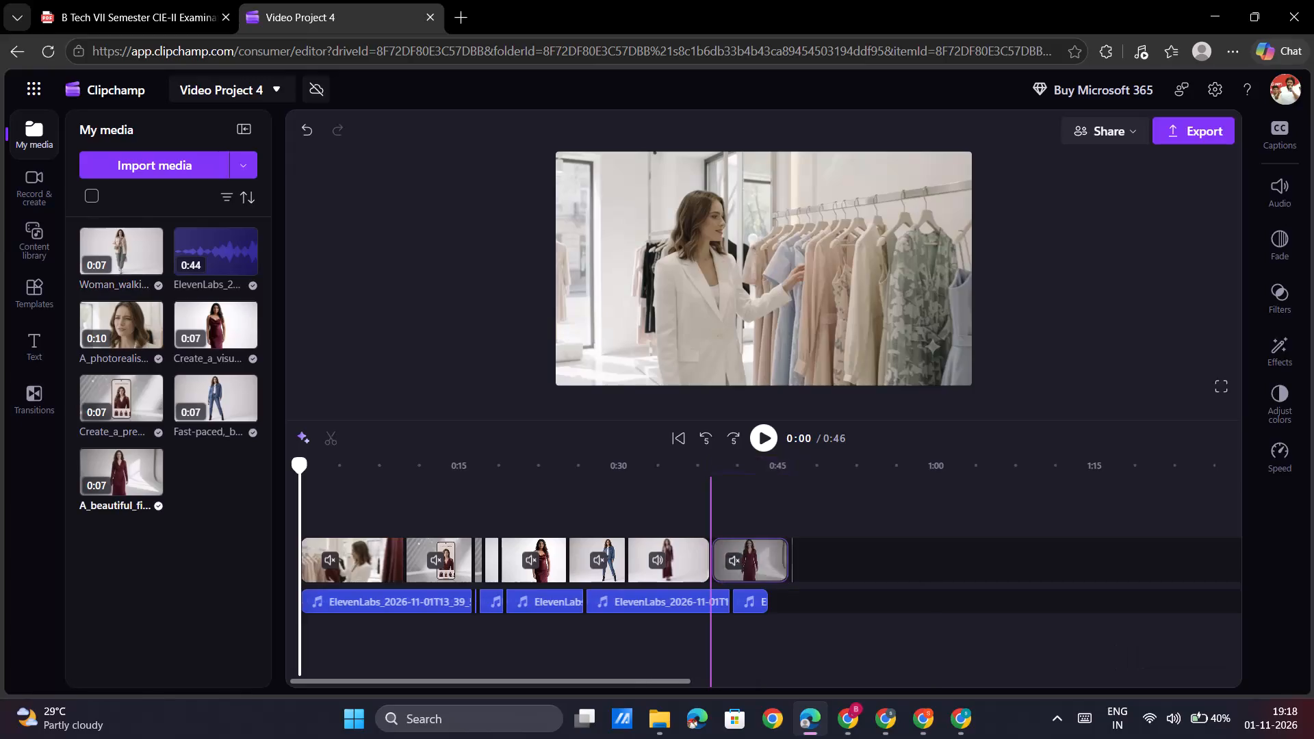
left_click_drag(739, 562, 738, 562)
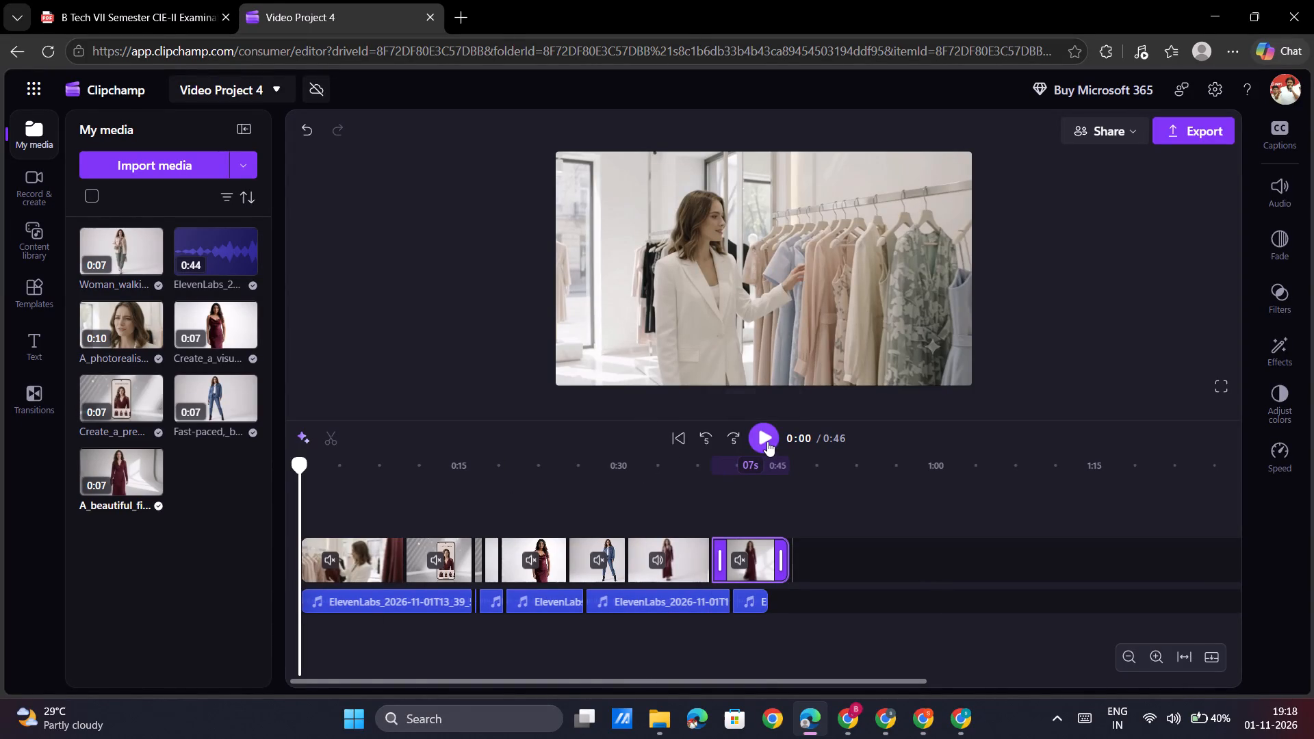
Play the timeline from the start and mute the outfit-change clip's audio during playback.
left_click(767, 441)
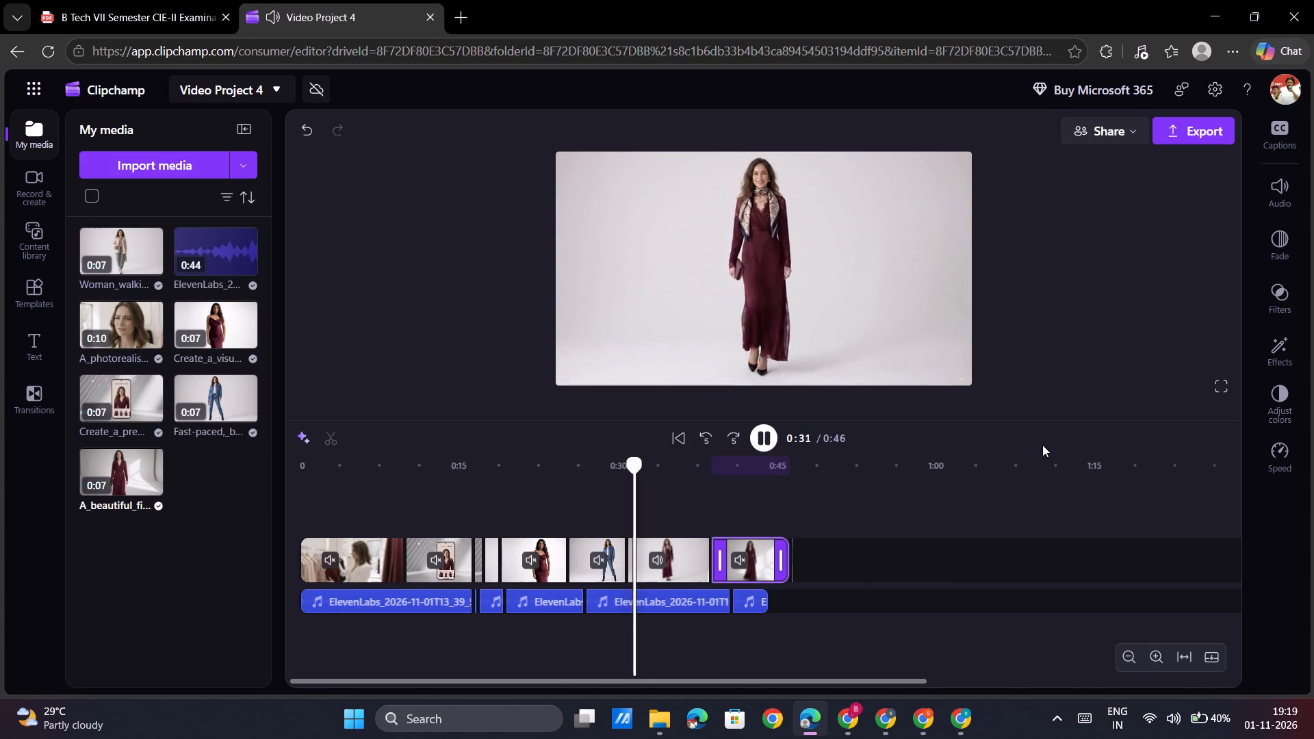
left_click(660, 556)
left_click(658, 560)
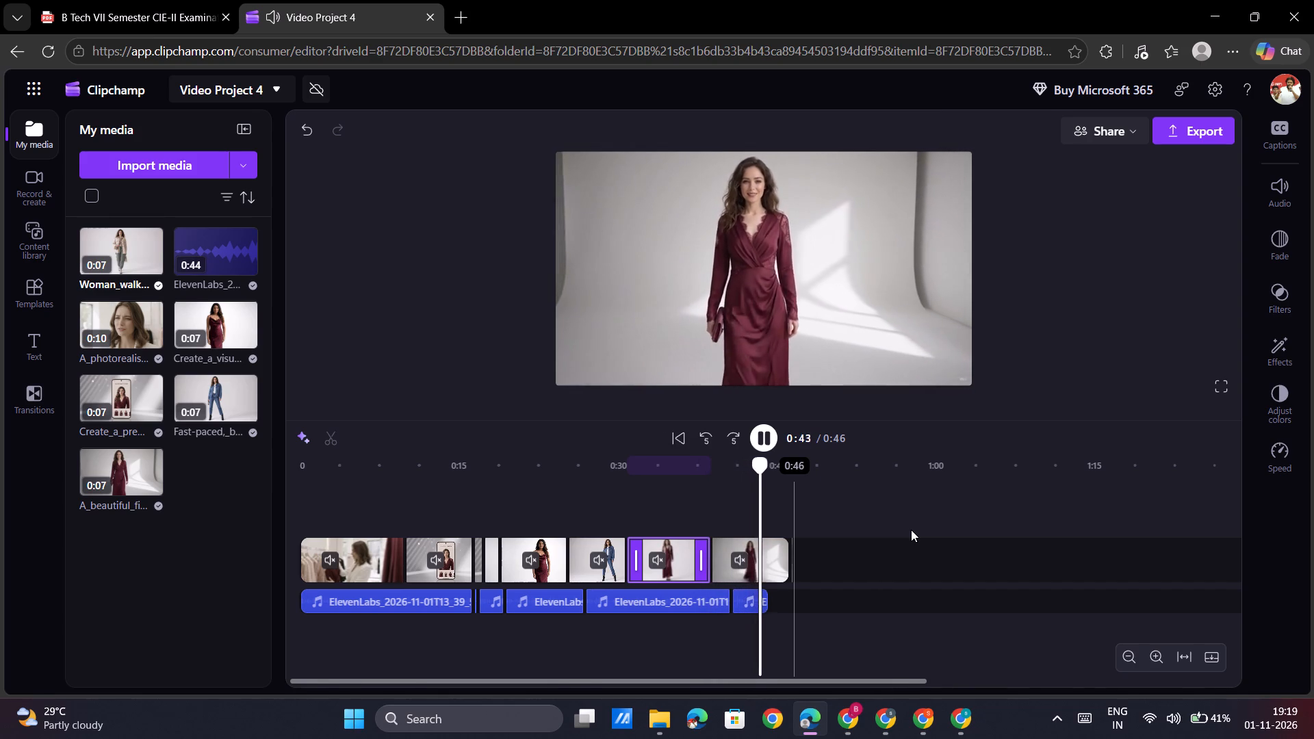
left_click(762, 439)
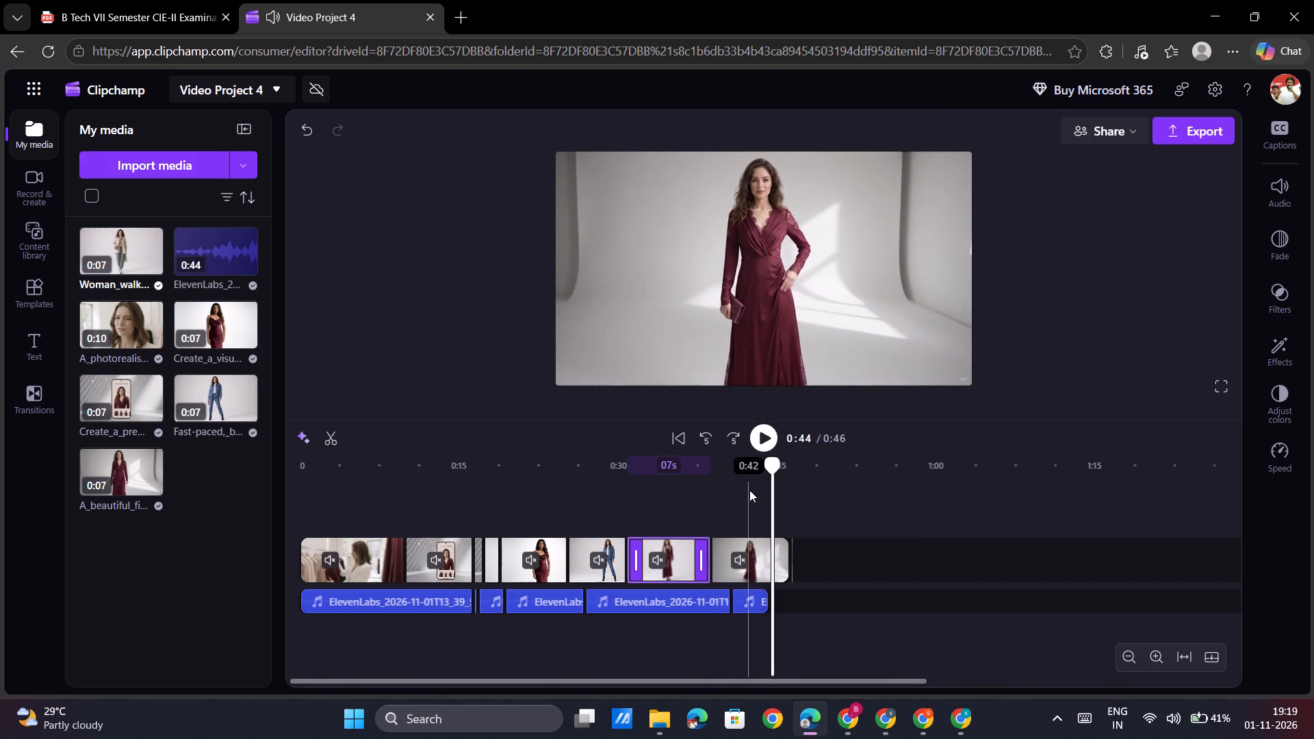
Split the final burgundy-gown clip at 0:41, delete its first part and close the resulting gap.
left_click(751, 491)
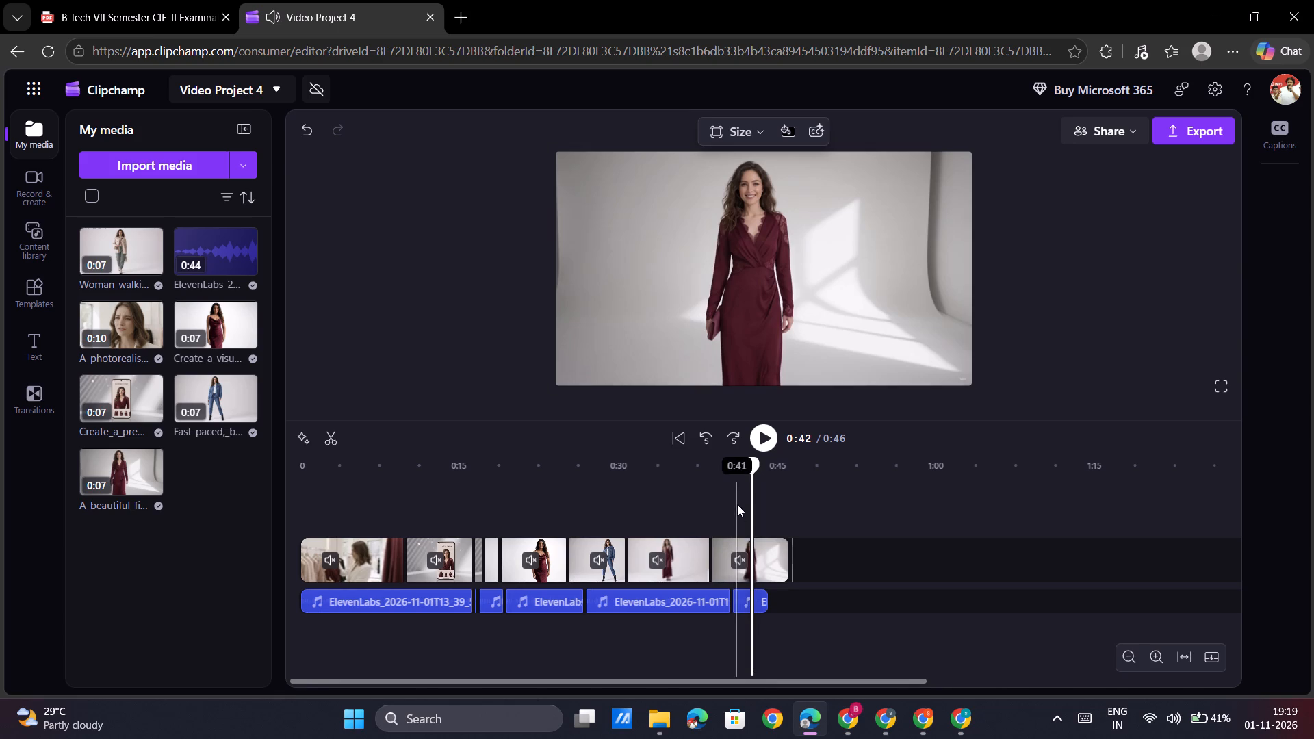
left_click(737, 504)
left_click(726, 561)
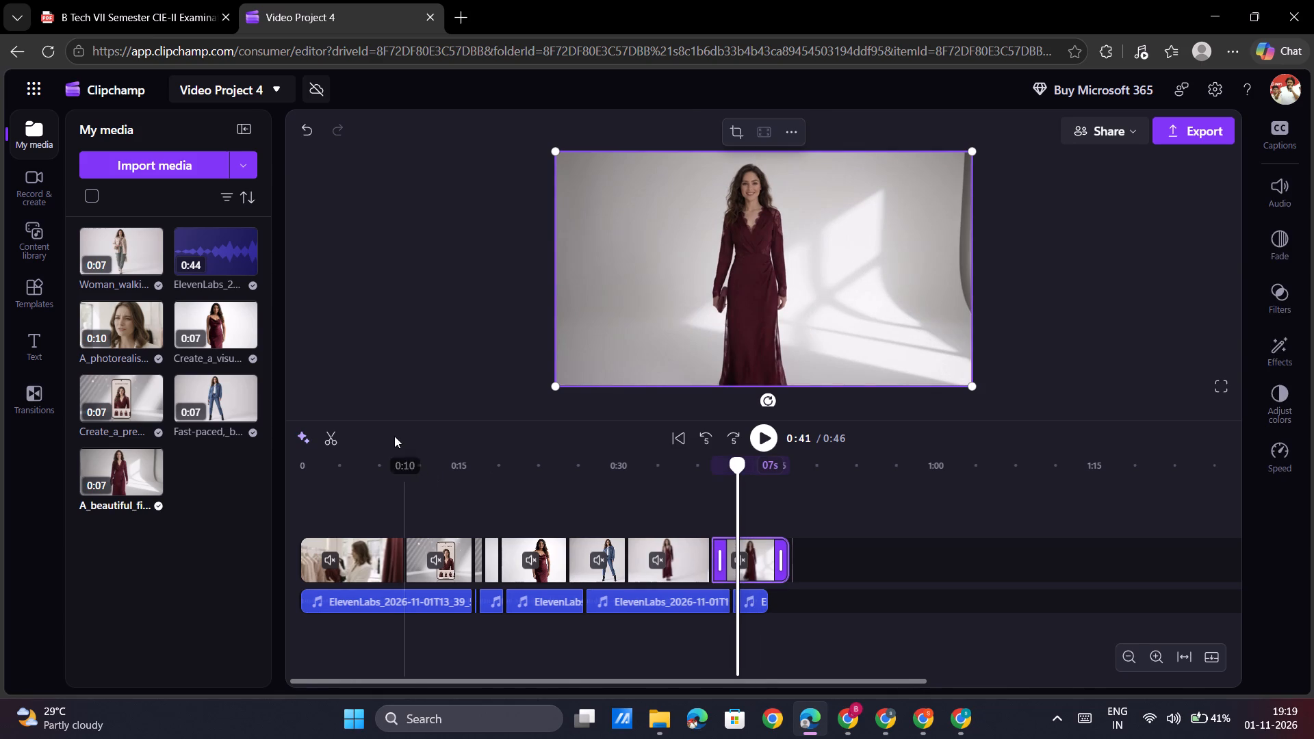
left_click(335, 432)
left_click(712, 558)
left_click(721, 558)
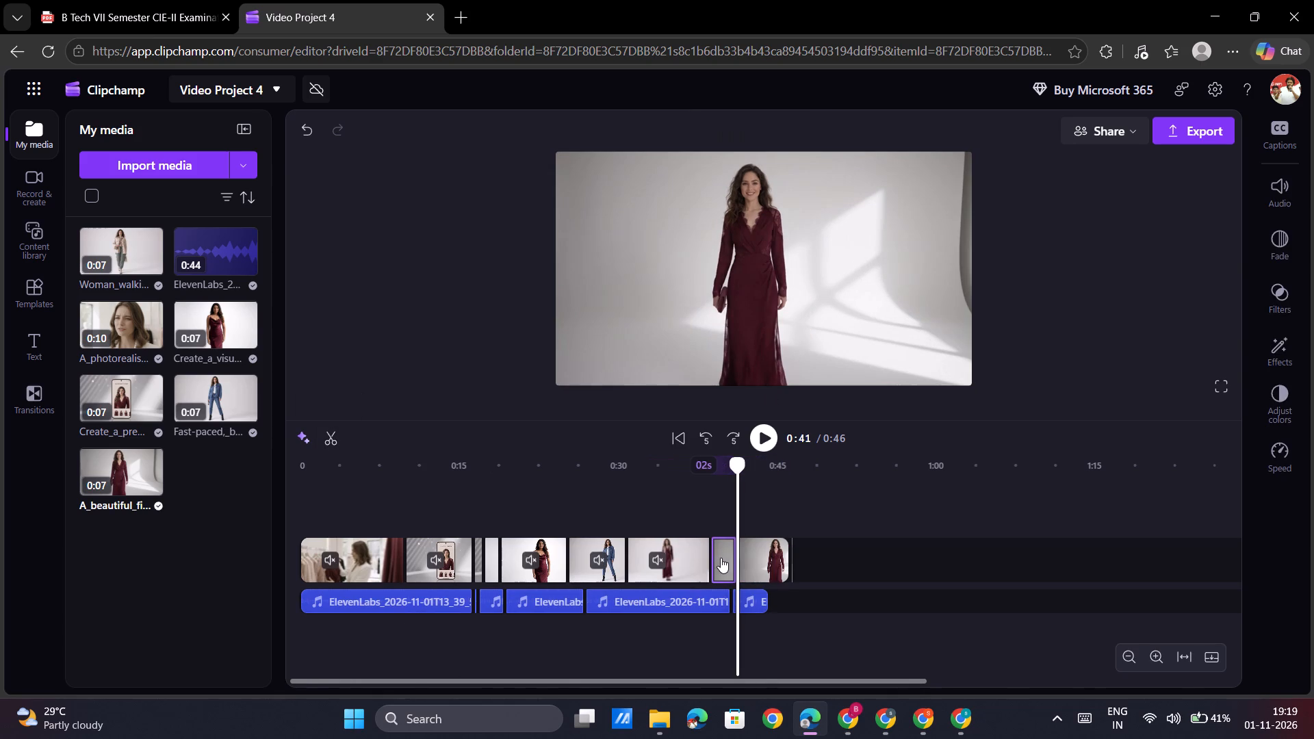
key("Delete")
left_click(721, 558)
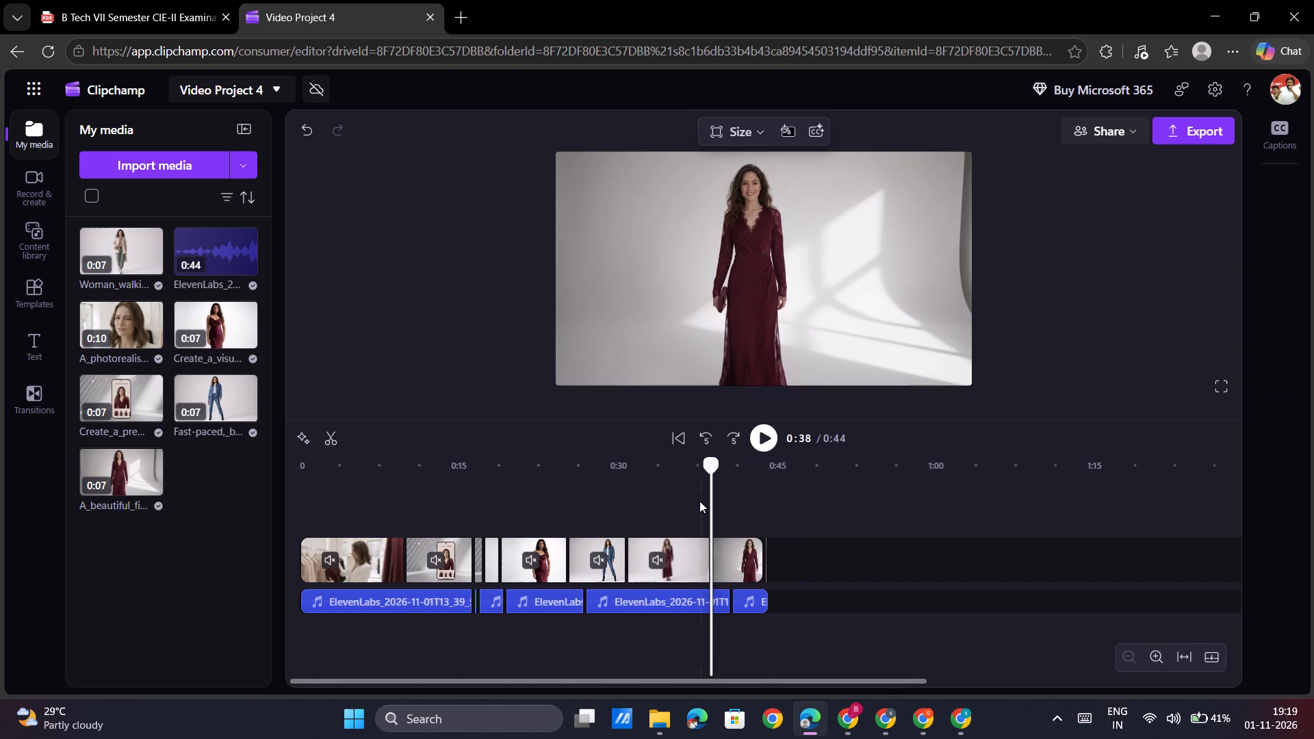
Play back the timeline from the outfit-change clip to the end to review the edited ending.
left_click(658, 485)
left_click(755, 445)
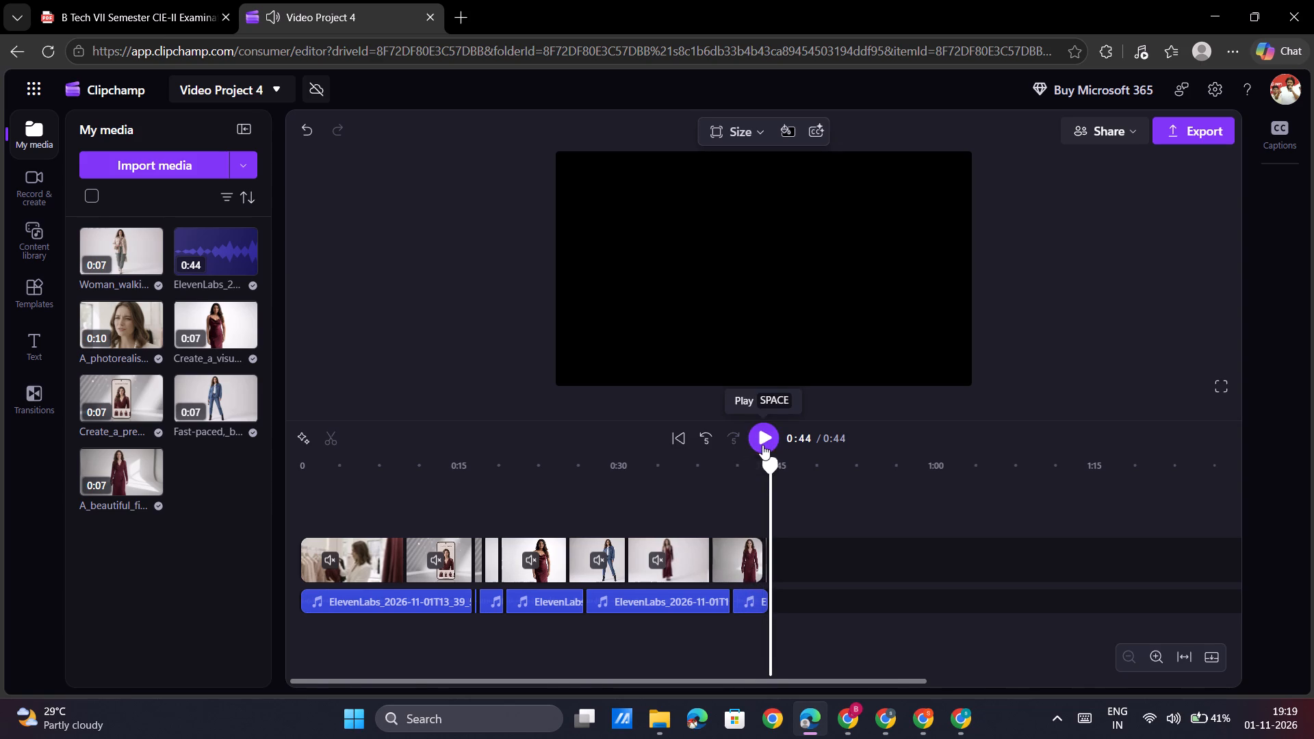
left_click(762, 442)
left_click(762, 442)
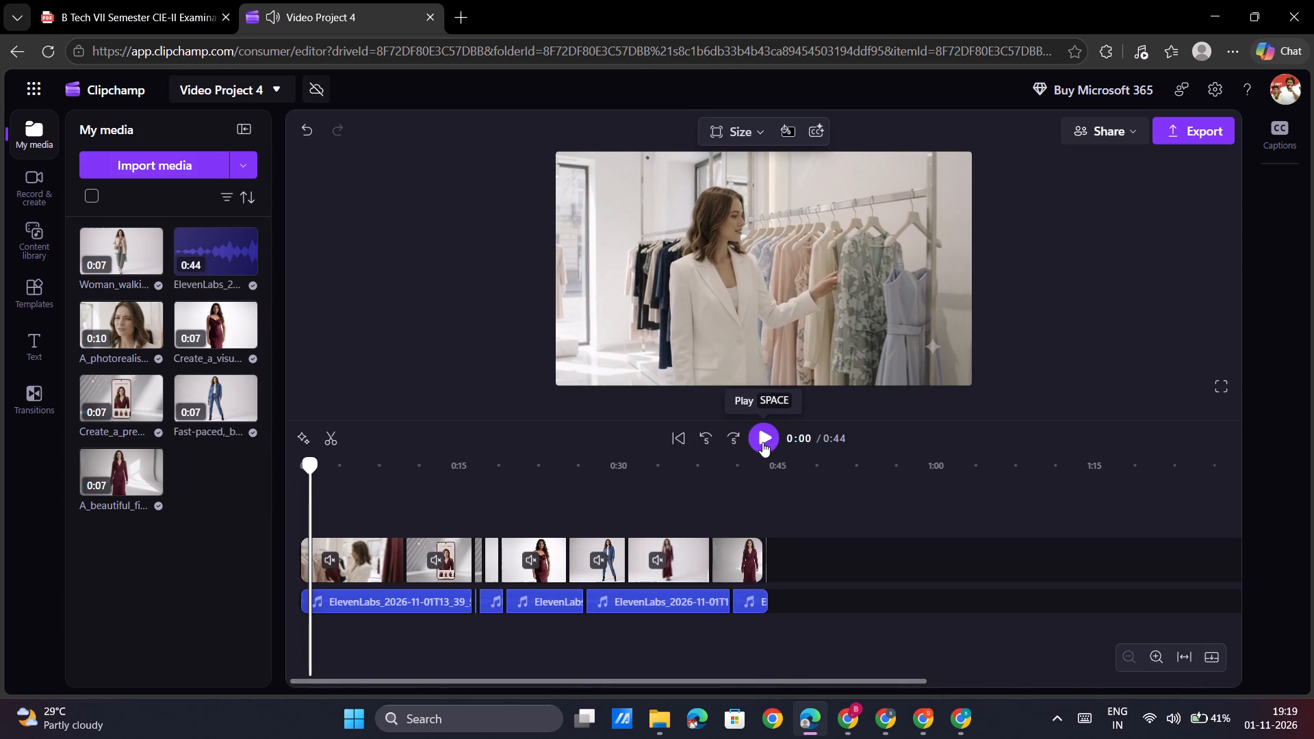
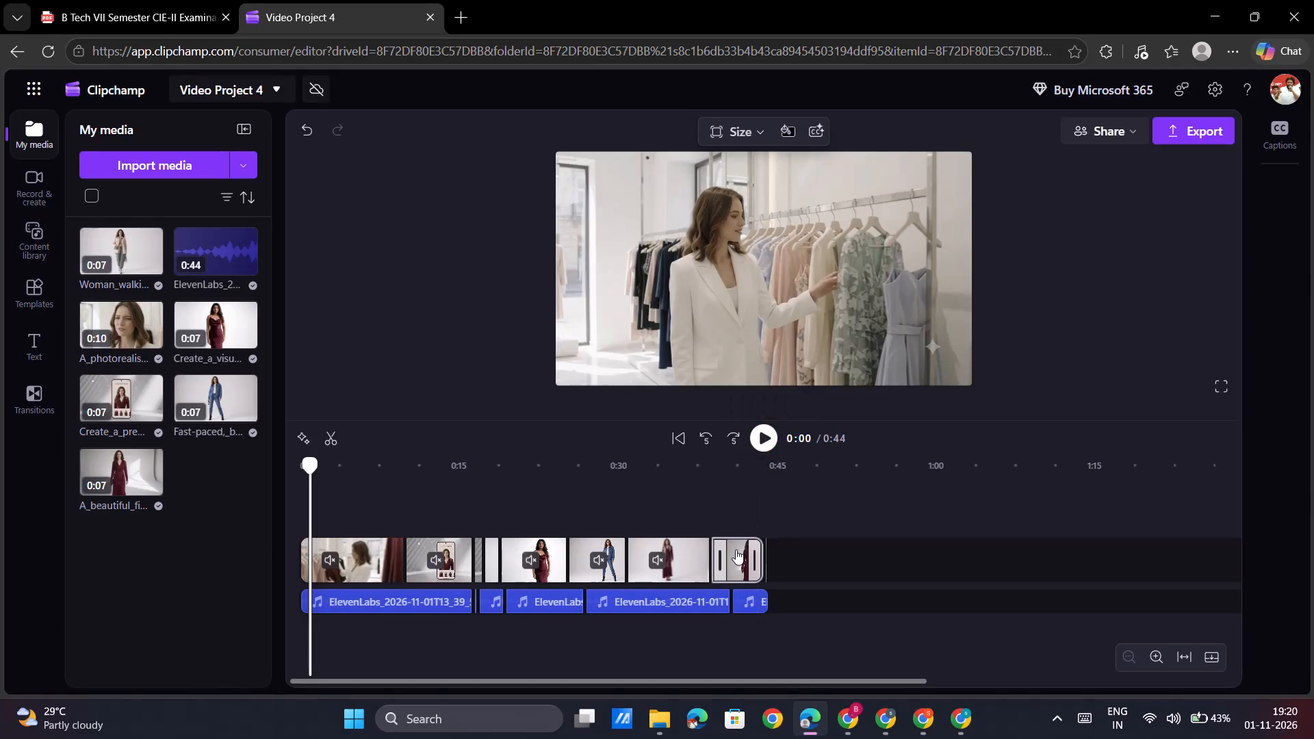
Shift the final burgundy-gown clip to end with the voice-over at about 0:44 and extend its start back to meet the outfit-change clip.
left_click(736, 549)
left_click_drag(737, 558, 743, 558)
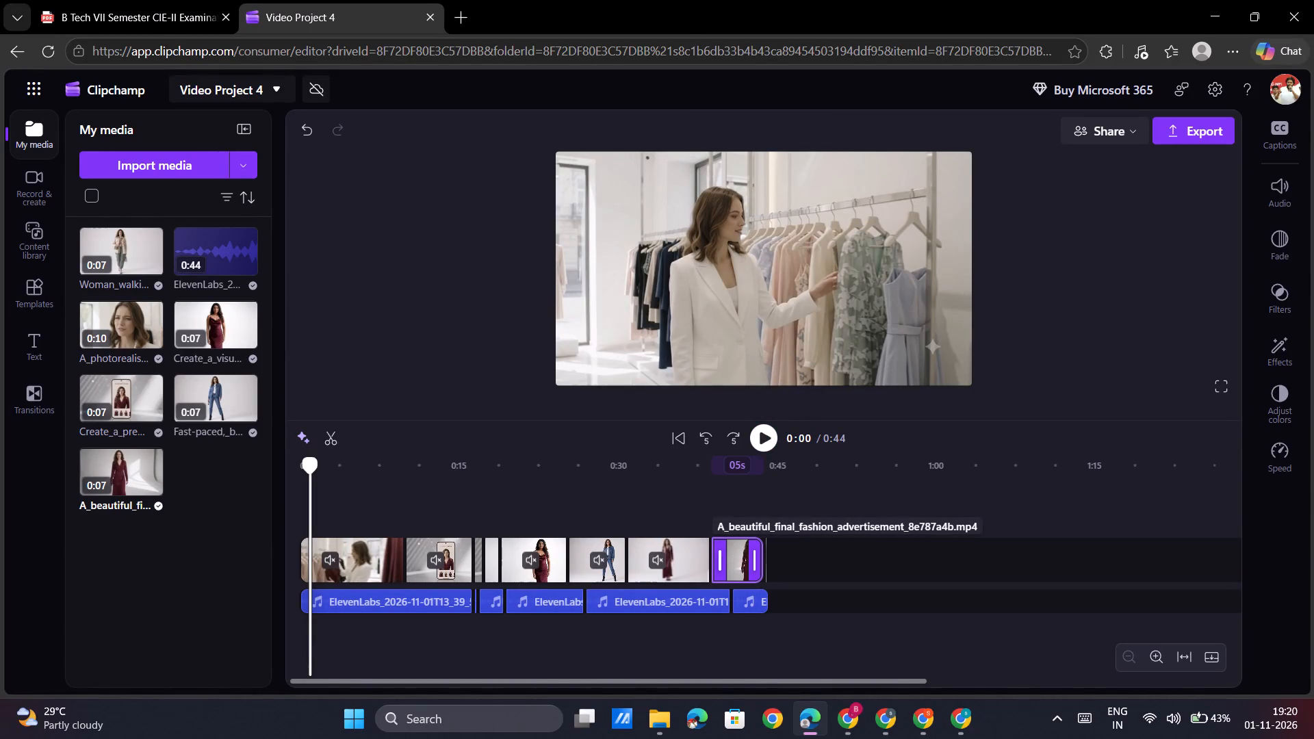
left_click_drag(743, 558, 743, 559)
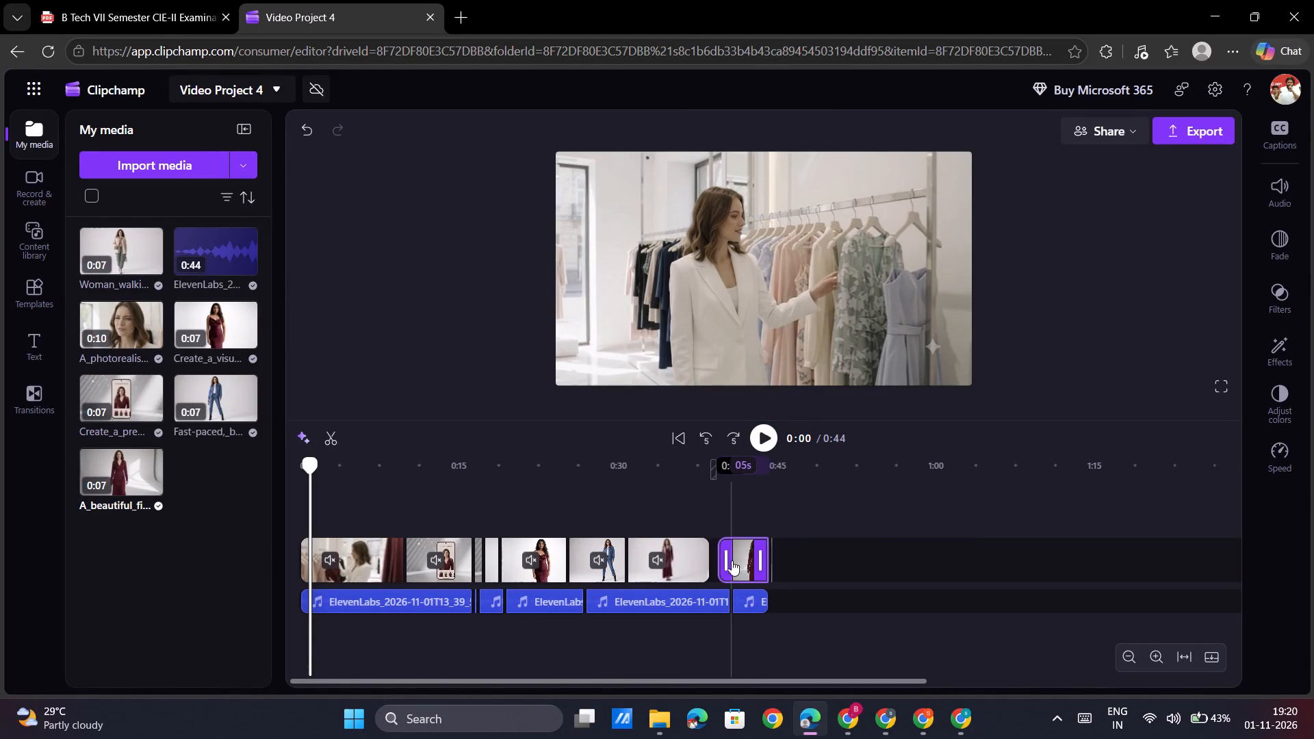
left_click_drag(727, 560, 721, 560)
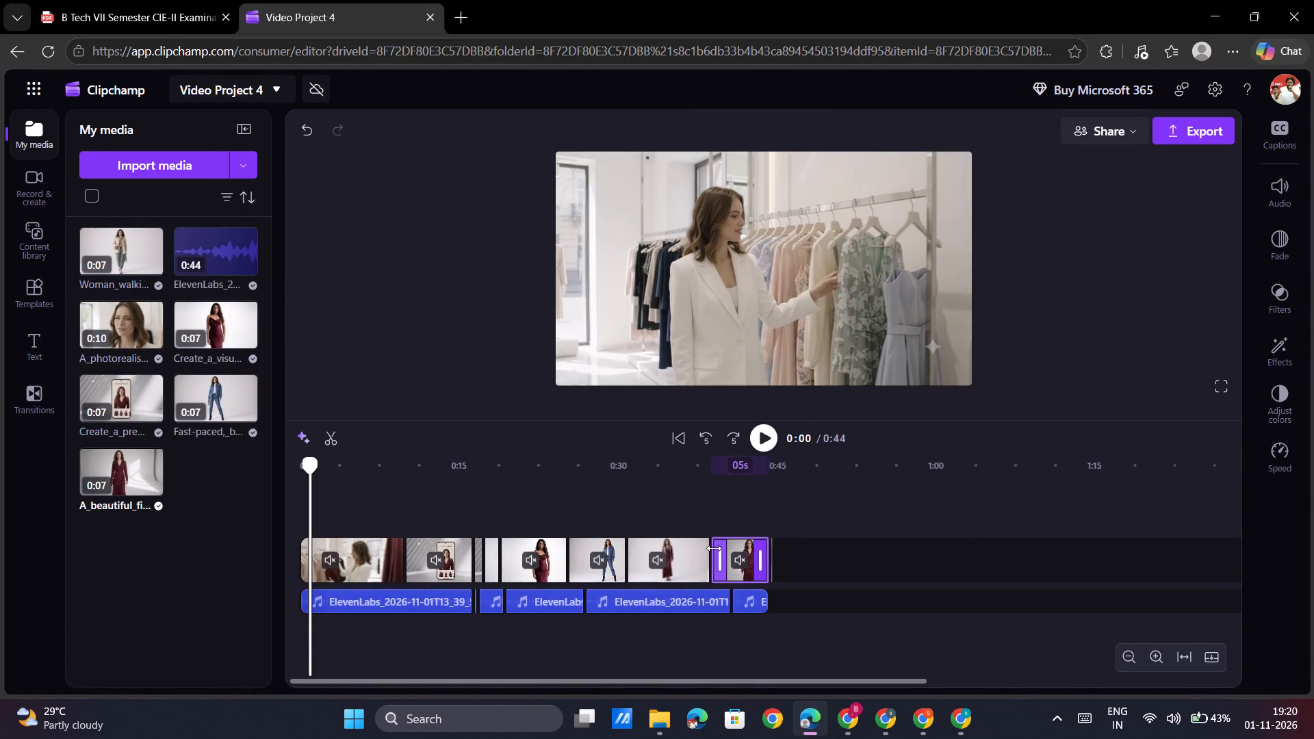
Play the timeline from the start to review the advertisement with the lengthened final clip.
left_click(760, 432)
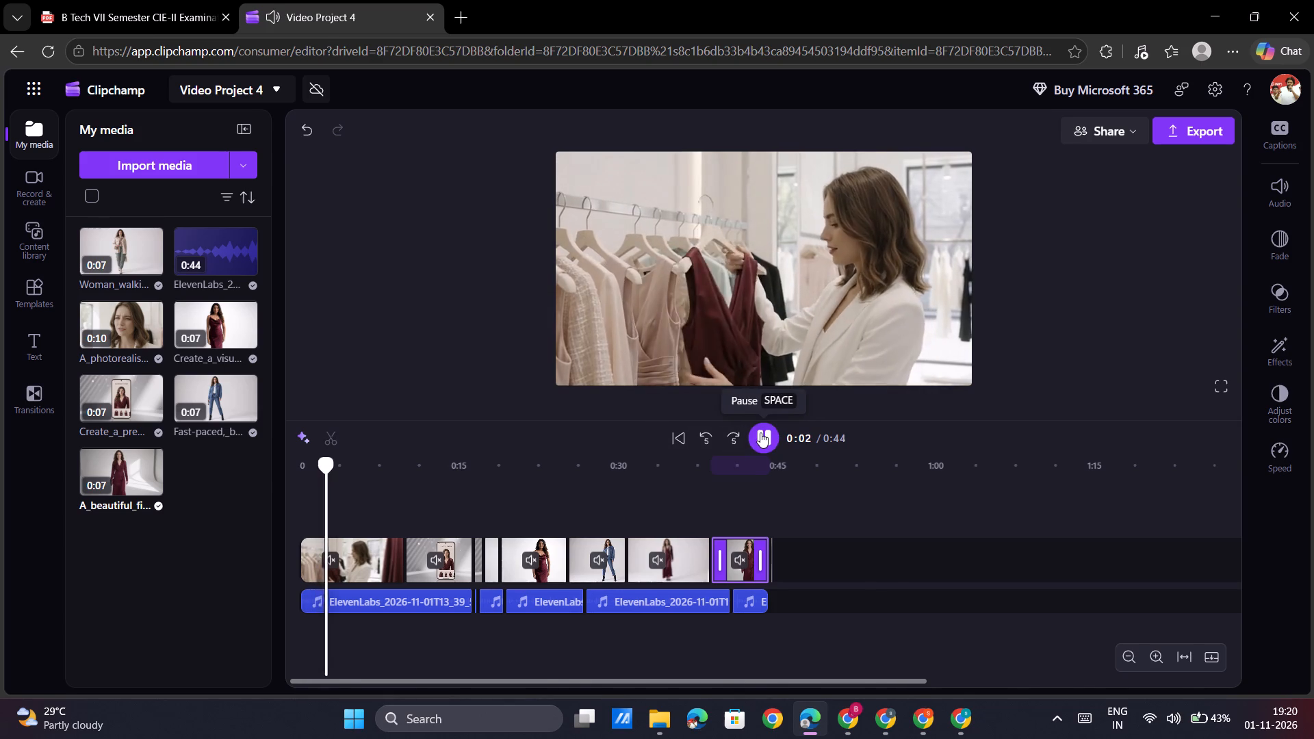
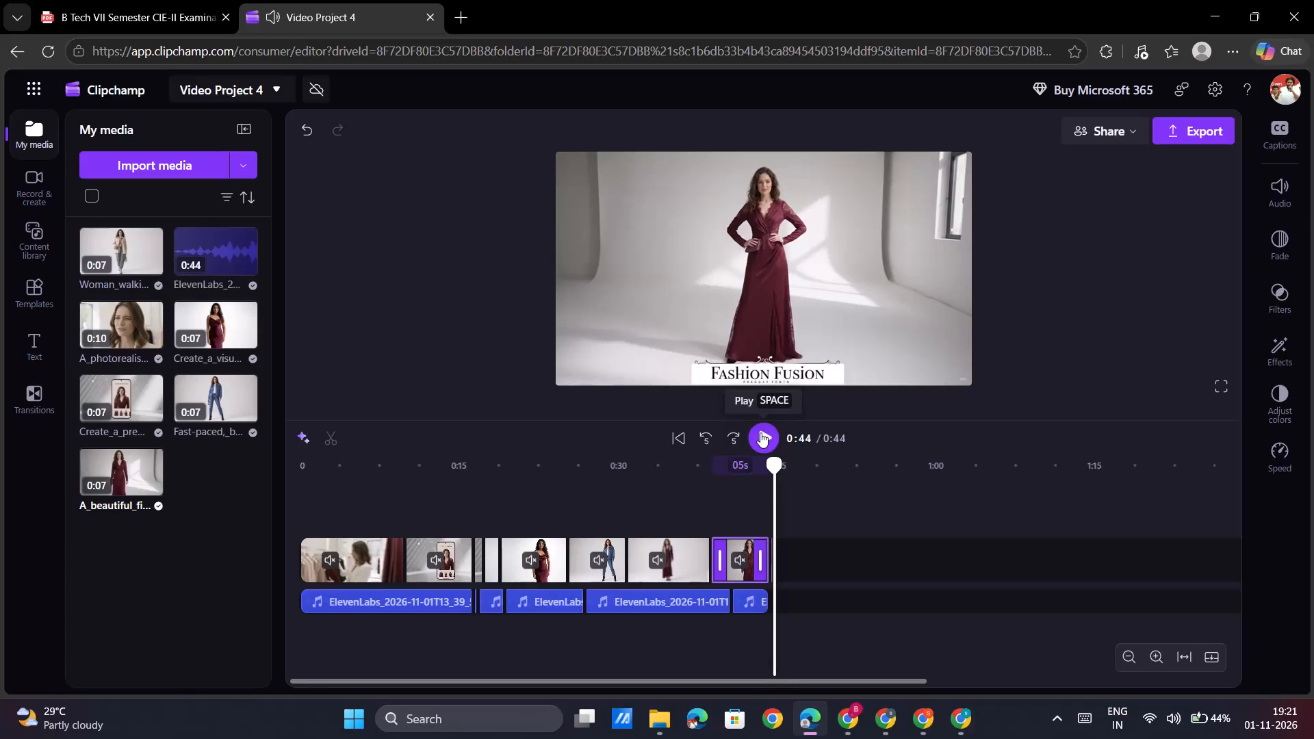
Check the closing seconds of the final burgundy-gown clip, from about 0:41 to the end at 0:44.
left_click(737, 519)
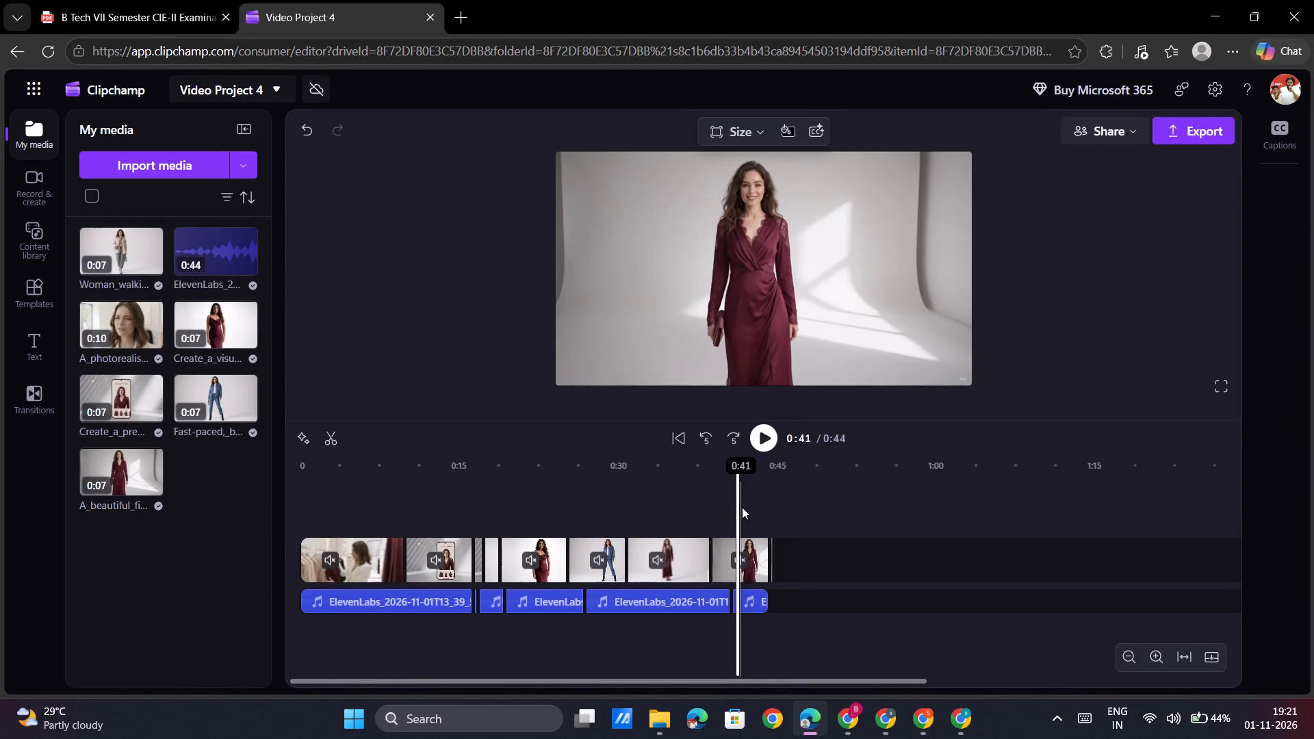
left_click(748, 510)
left_click(757, 510)
left_click(763, 510)
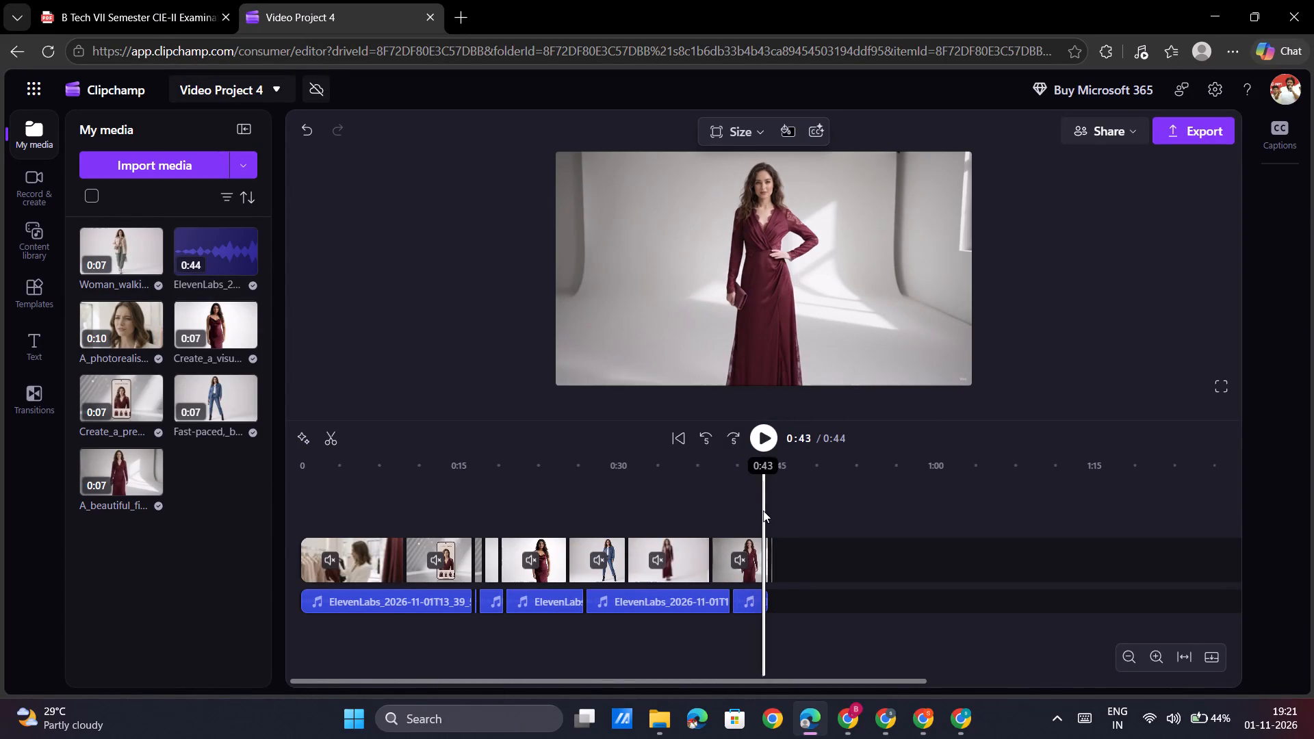
left_click(764, 510)
left_click(763, 448)
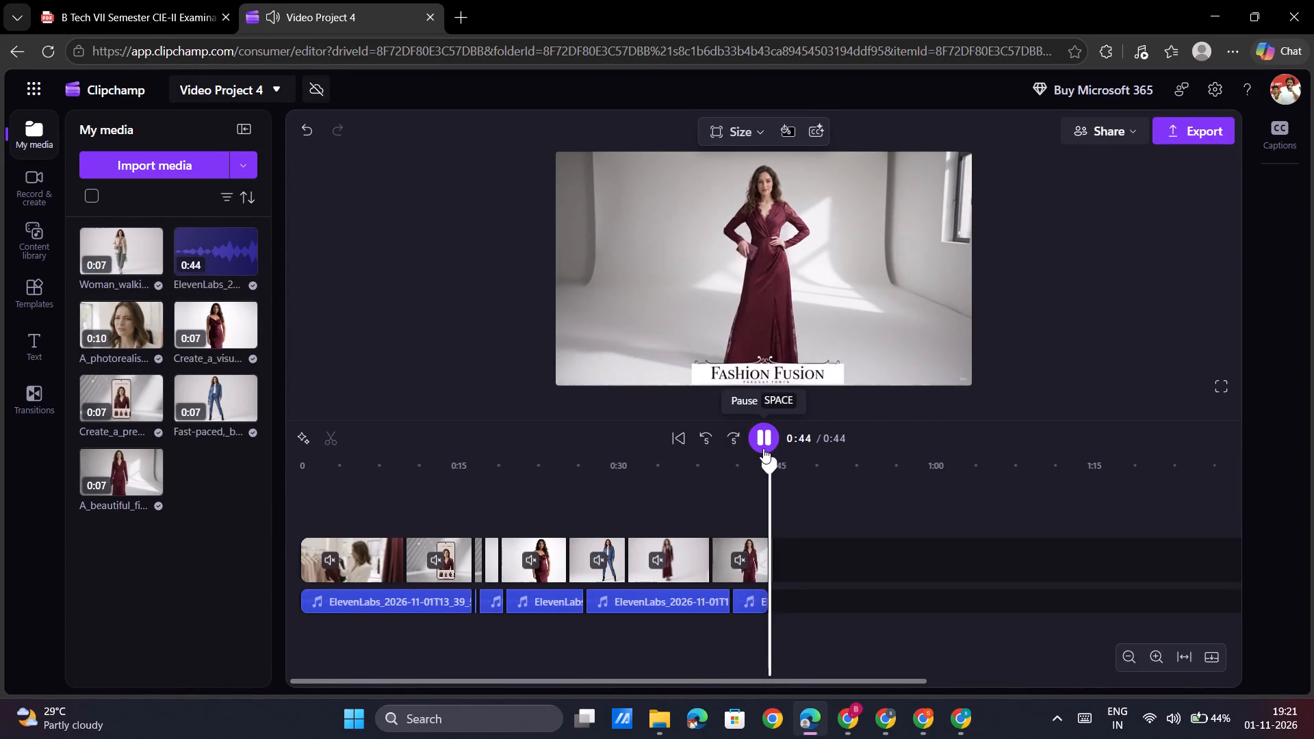
left_click(763, 448)
left_click(763, 448)
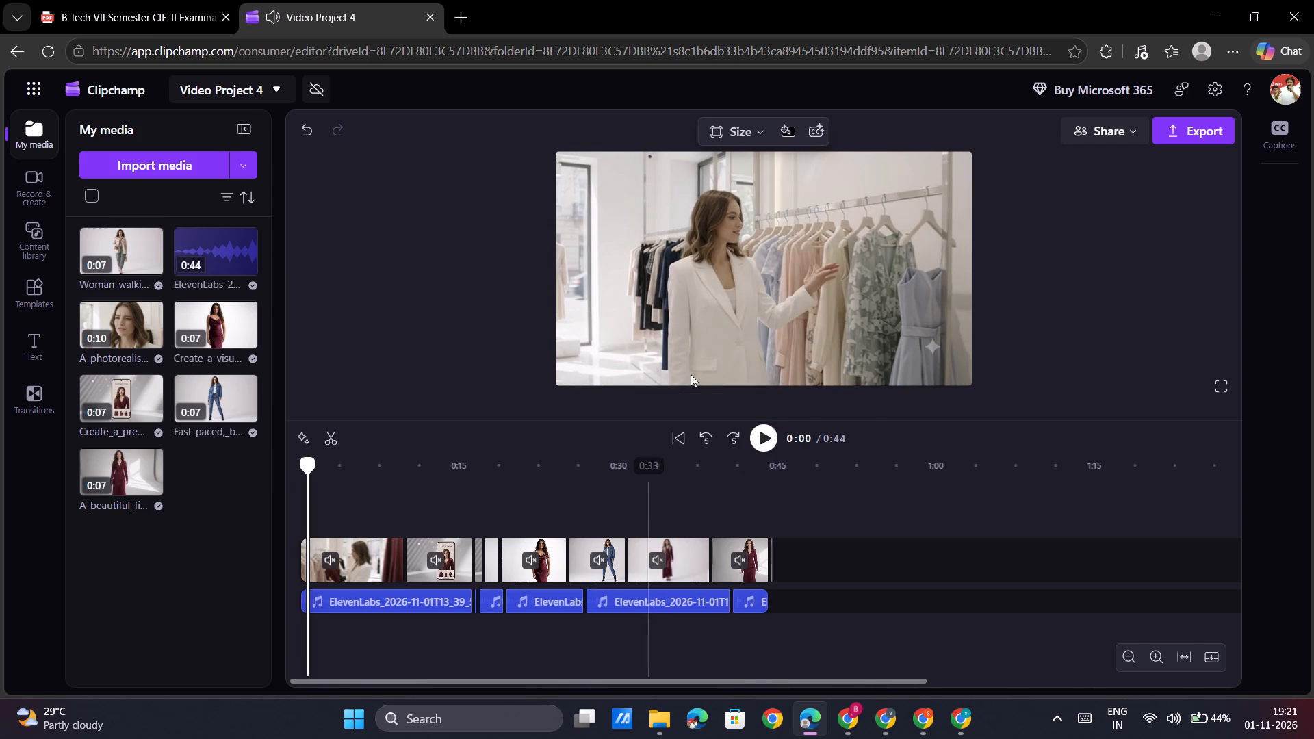
Skim through the whole timeline from start to end to check each scene before exporting.
left_click(690, 346)
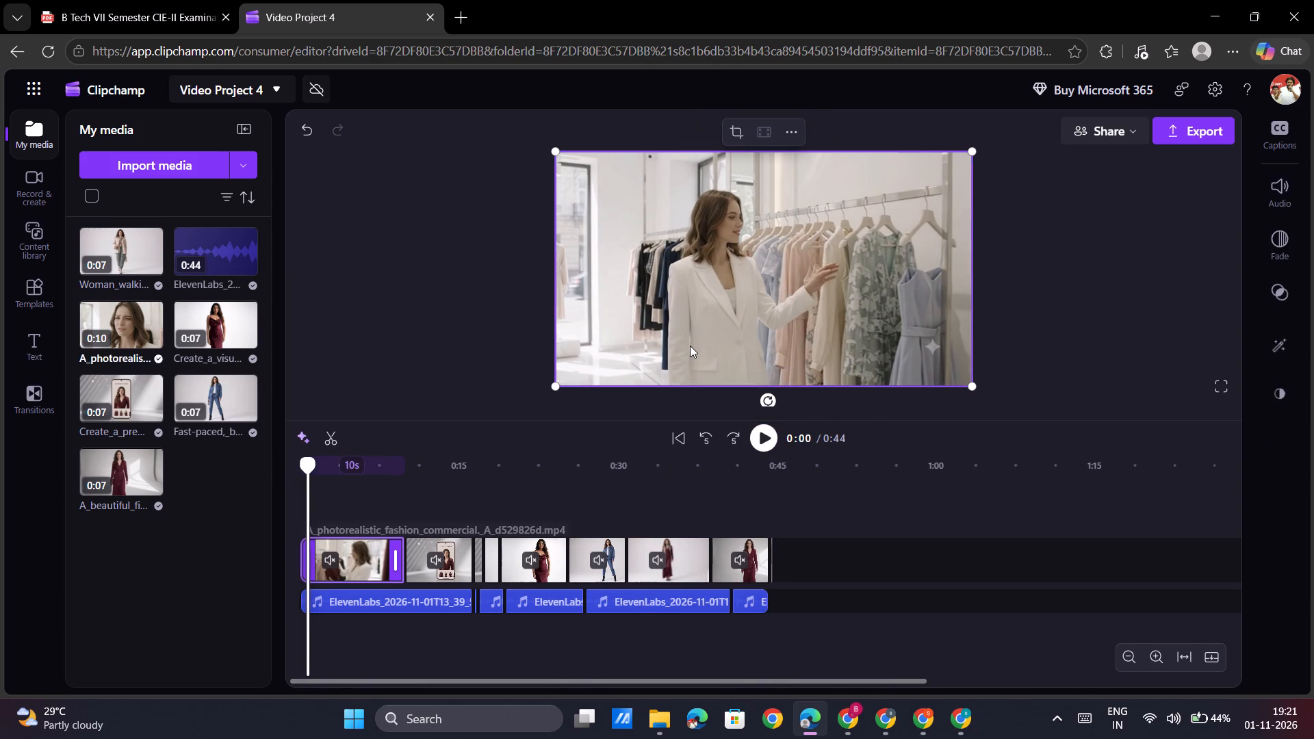
left_click(420, 324)
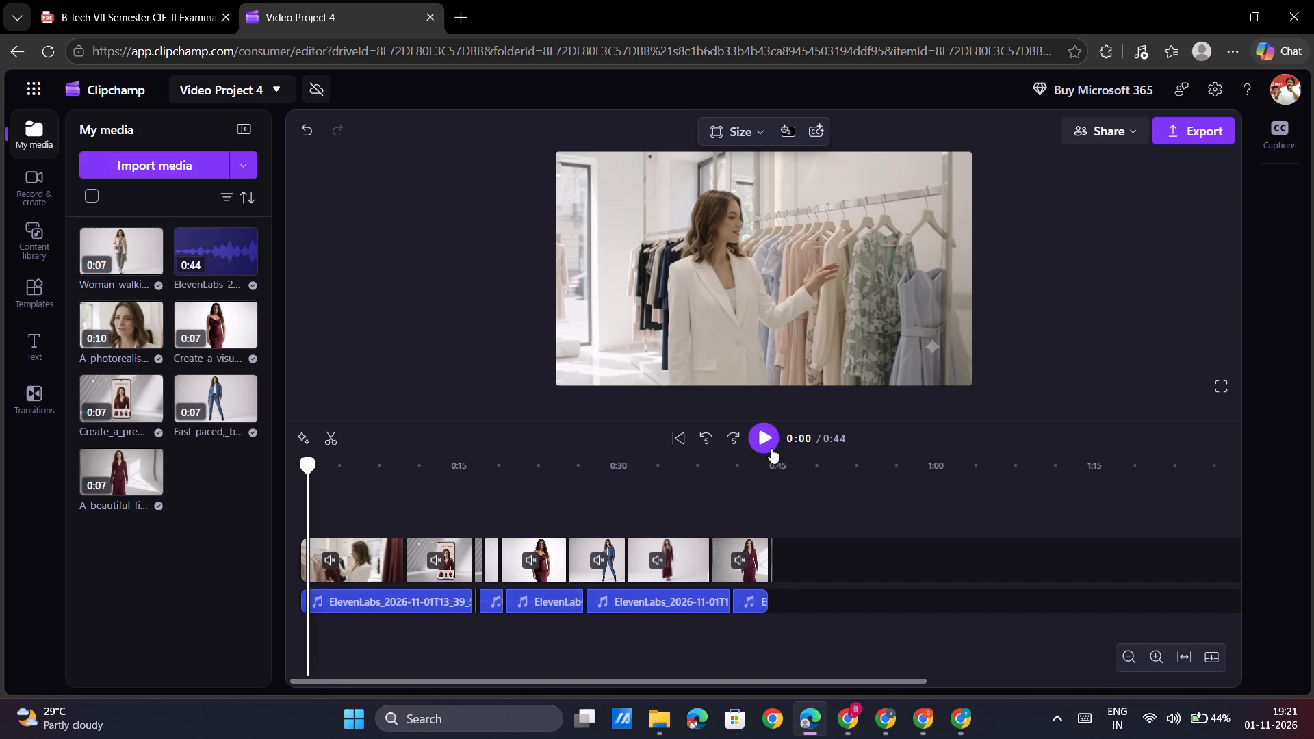
left_click(331, 477)
left_click(344, 477)
left_click(366, 480)
left_click(396, 482)
left_click(411, 484)
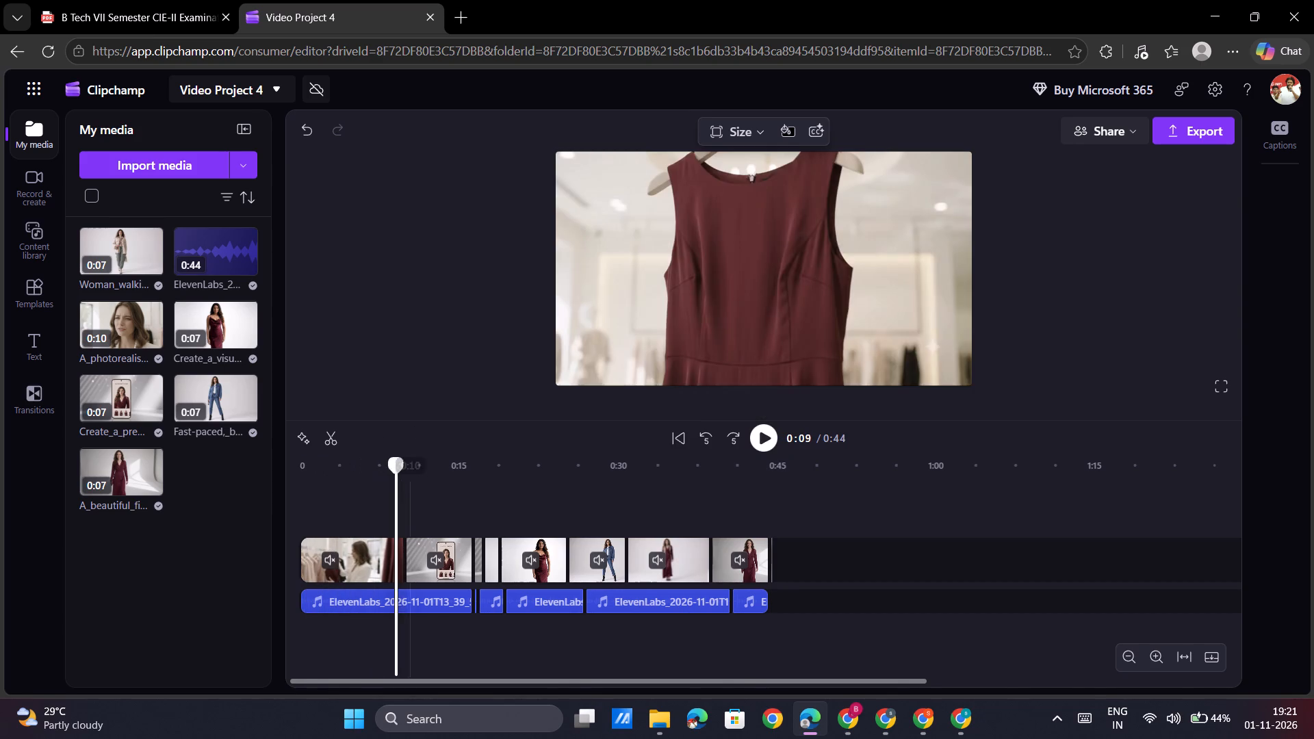
left_click(439, 482)
left_click(467, 482)
left_click(491, 483)
left_click(523, 482)
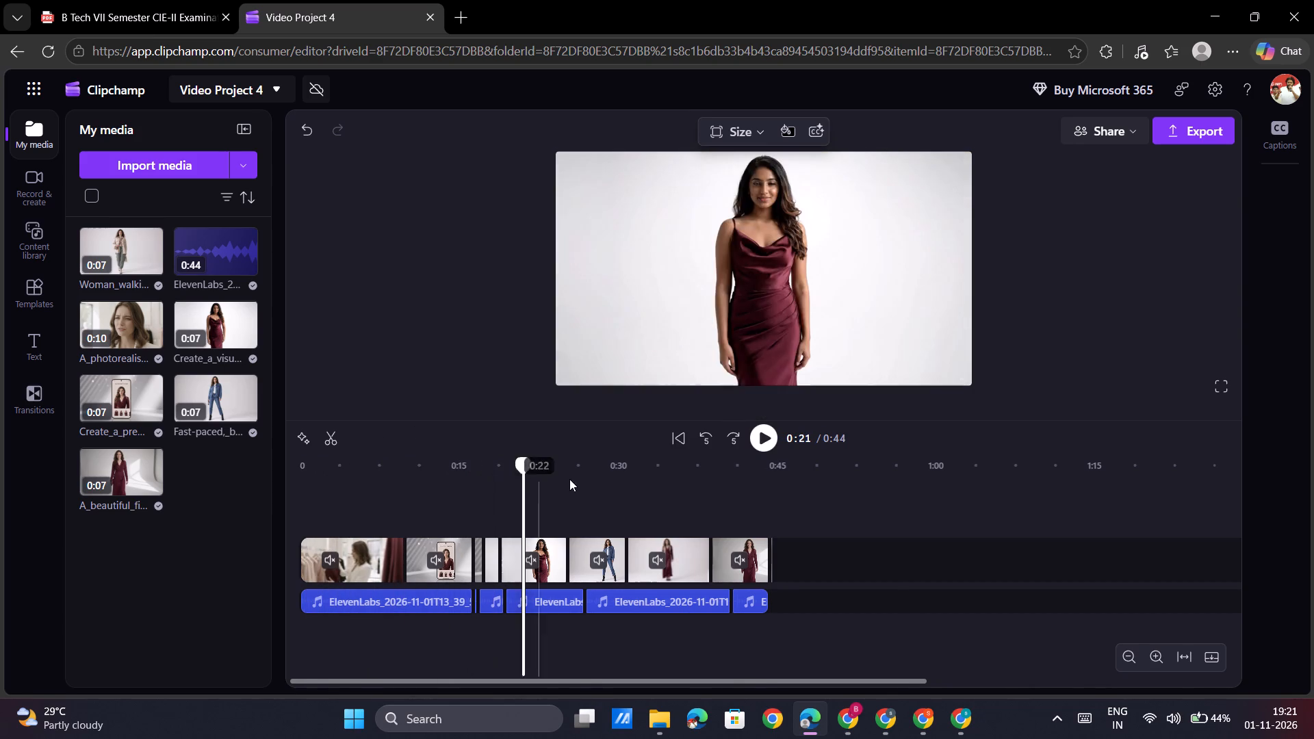
left_click(575, 478)
left_click(606, 480)
left_click(626, 479)
left_click(660, 480)
left_click(704, 484)
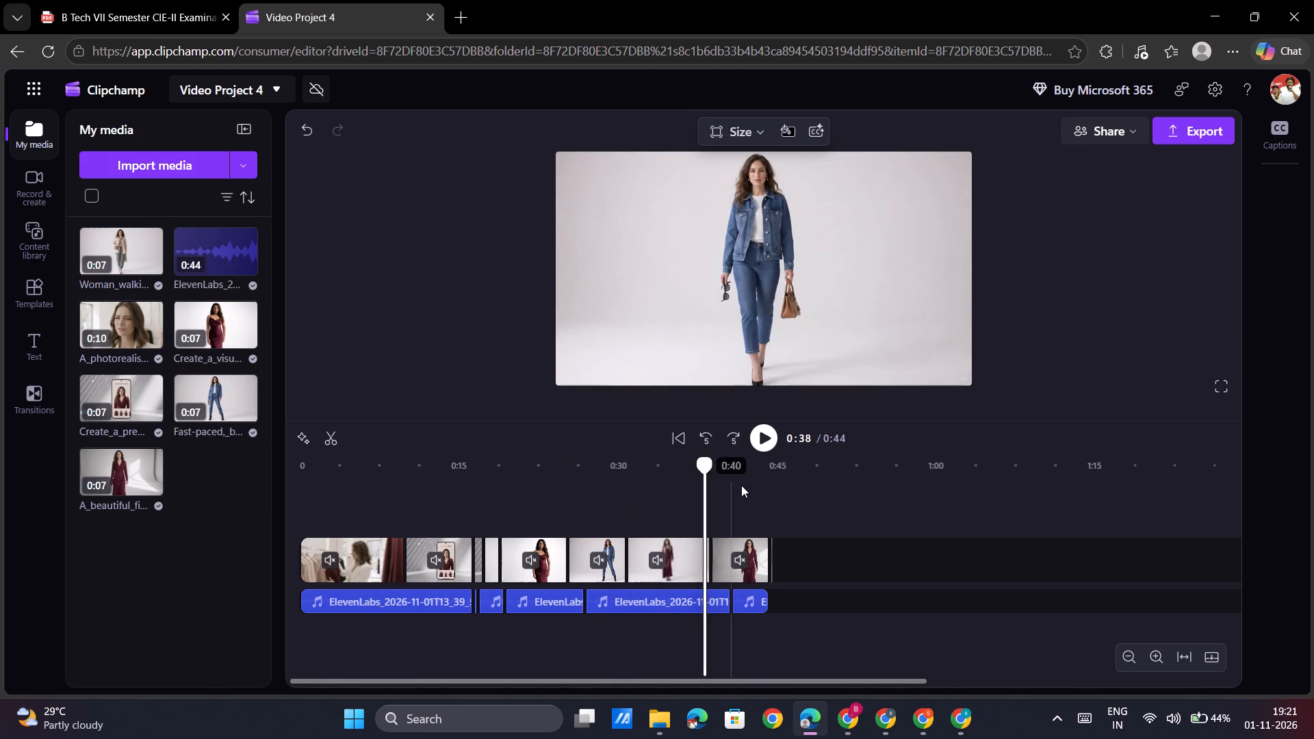
left_click(741, 485)
left_click(774, 487)
left_click(738, 485)
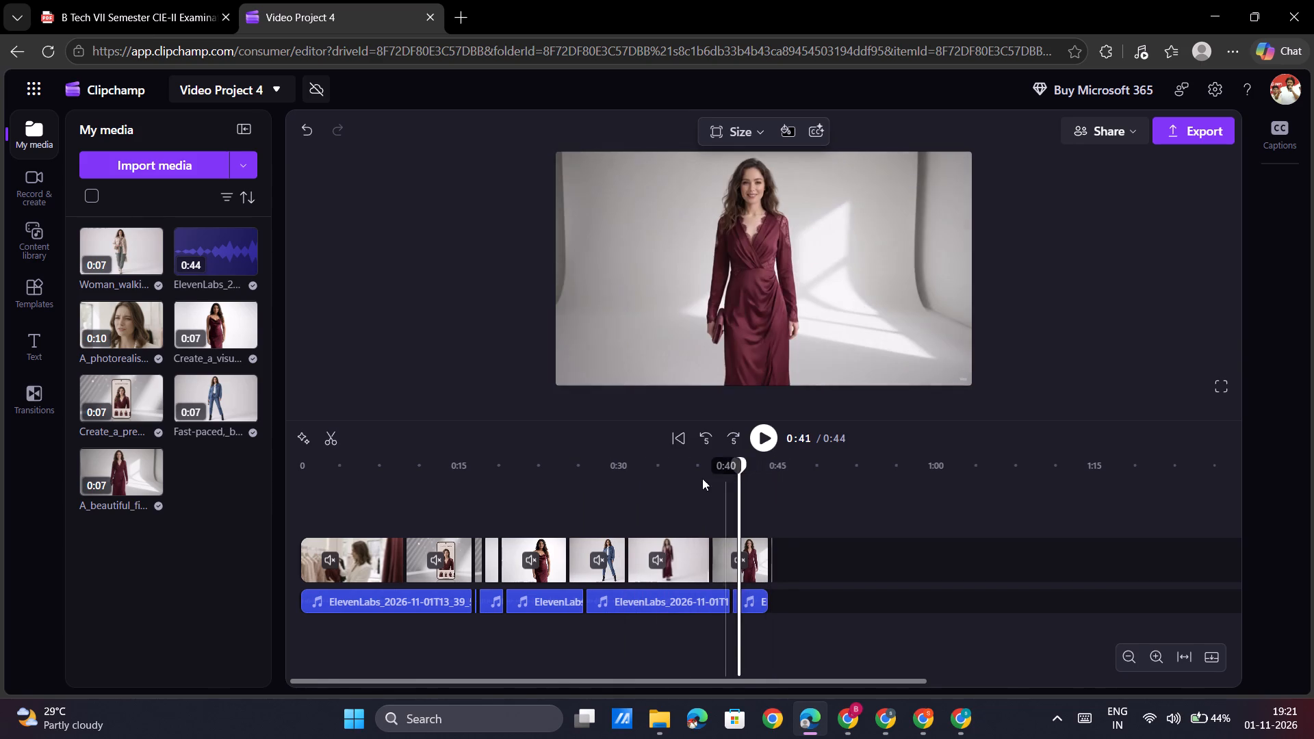
left_click(696, 478)
left_click(601, 476)
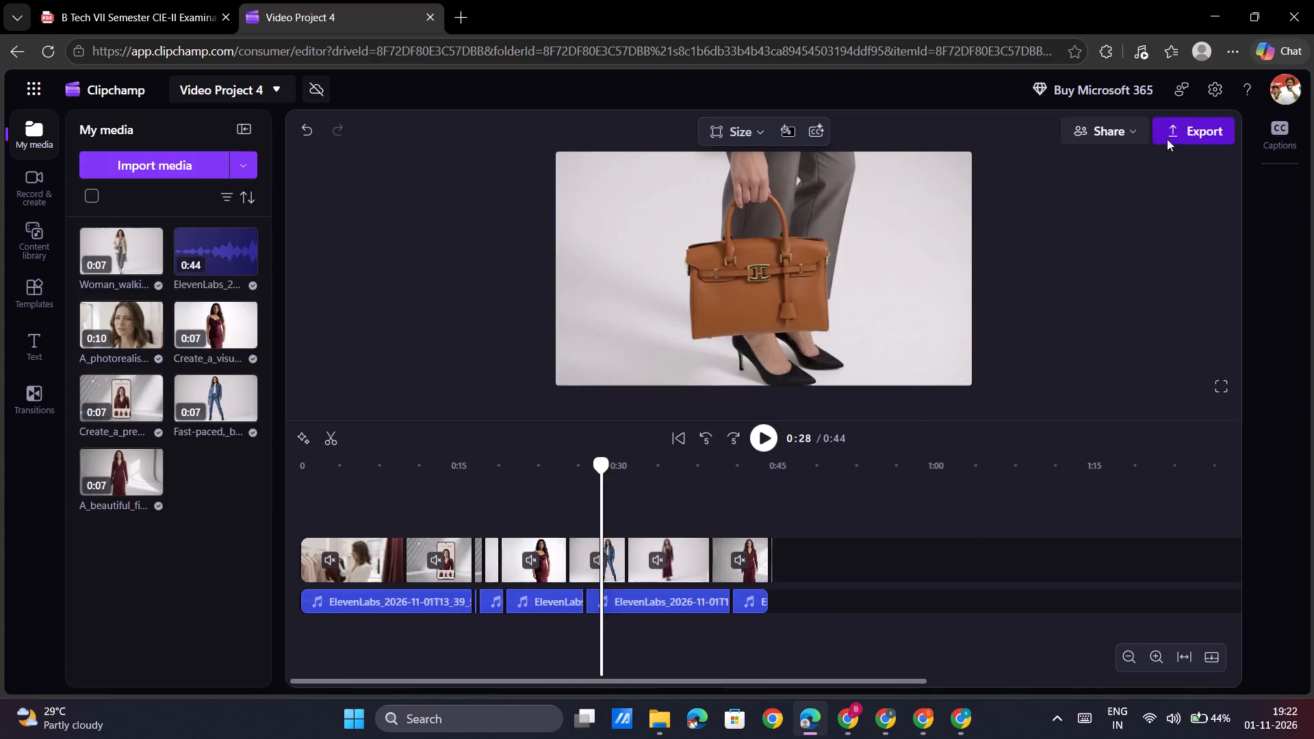
Export the finished advertisement as a video file.
left_click(864, 502)
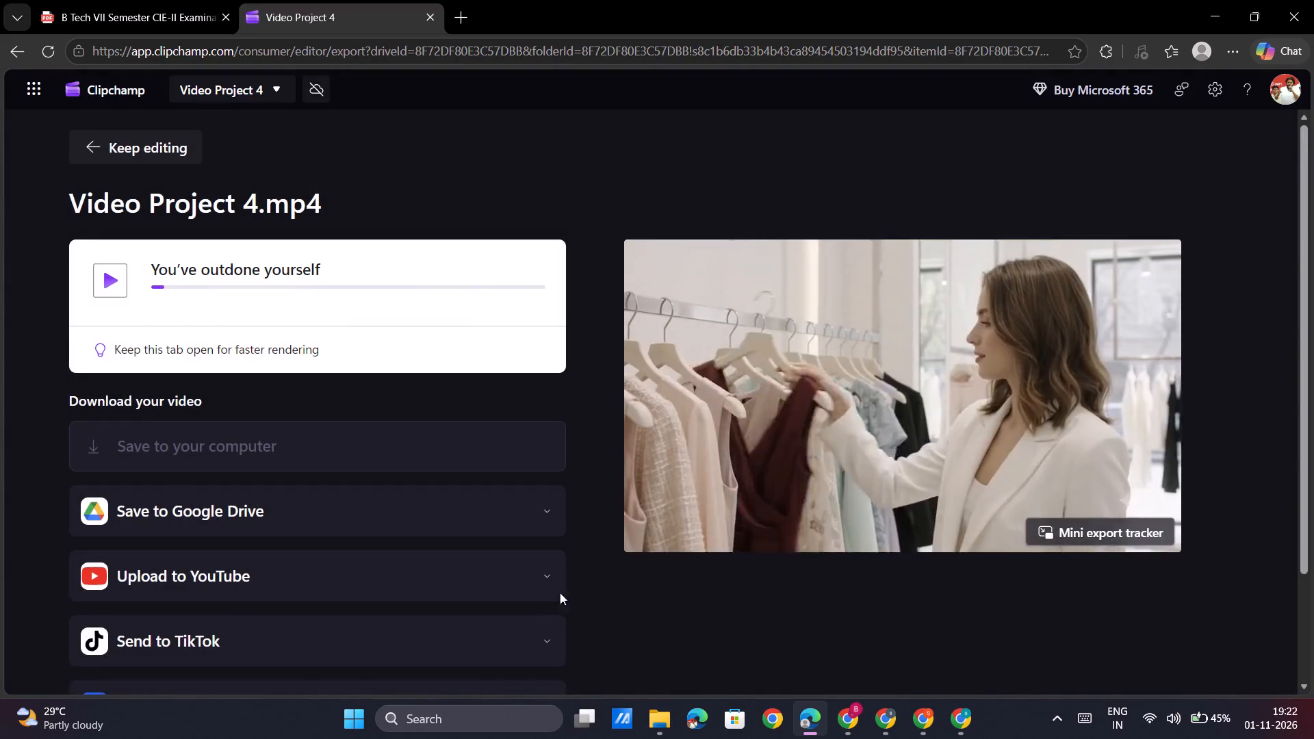
Open the YouTube upload settings and set the video title to "Fashion Fusion Demo".
left_click(503, 580)
scroll(503, 580, "down", 2)
scroll(346, 501, "down", 2)
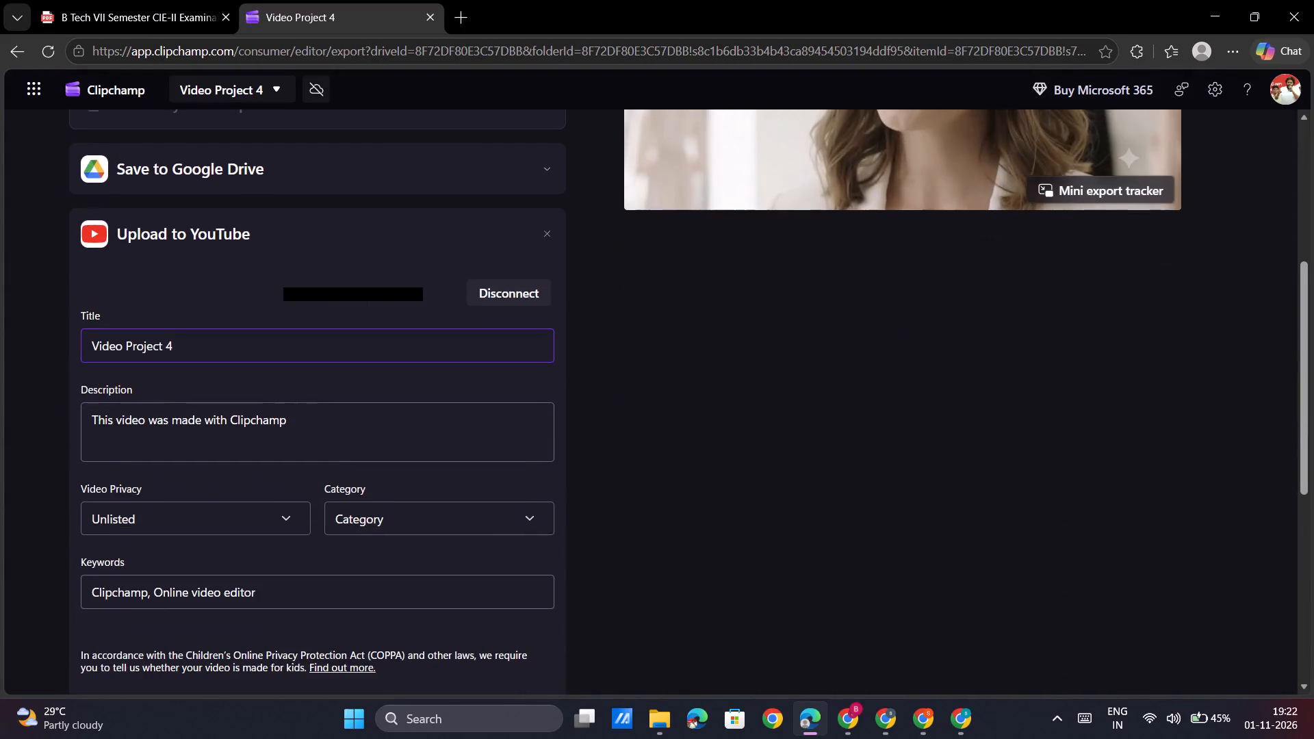
left_click_drag(232, 341, 73, 342)
type("Fashion Fusion Demo")
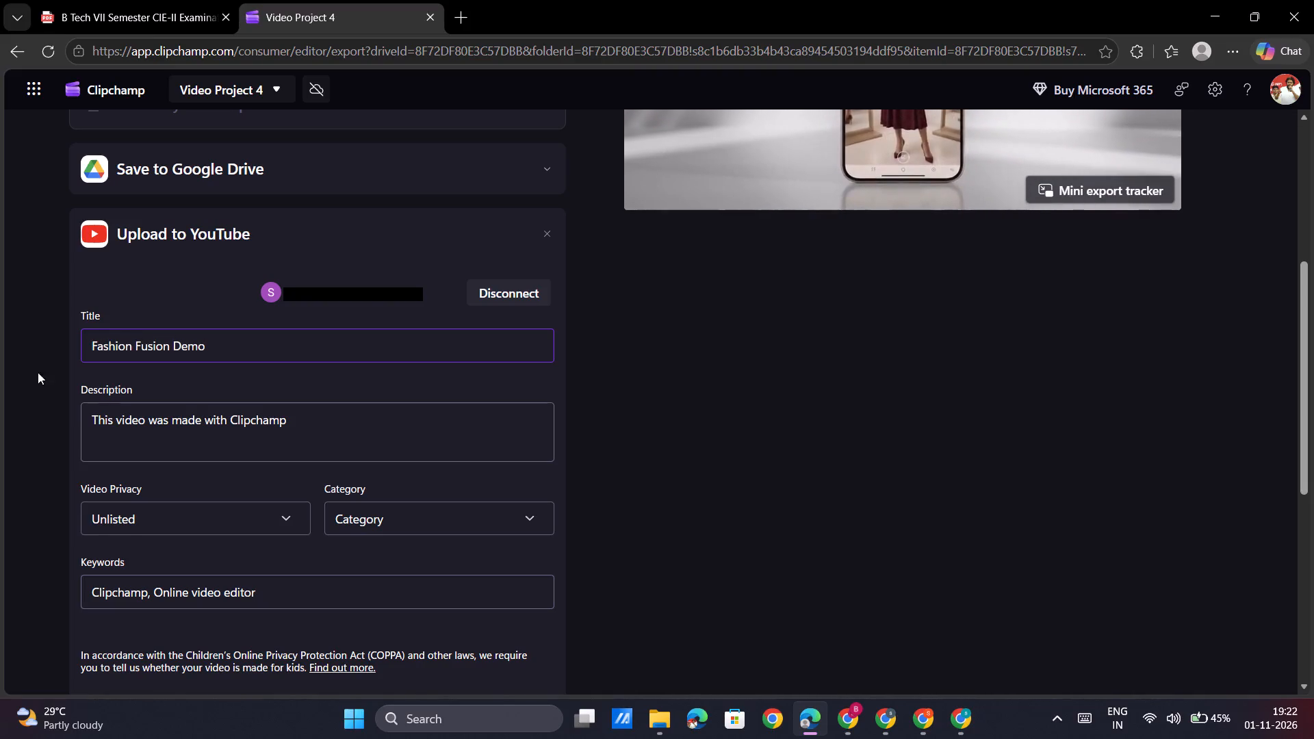
Clear the default description text in the YouTube upload settings.
left_click_drag(315, 425, 86, 428)
key("BackSpace")
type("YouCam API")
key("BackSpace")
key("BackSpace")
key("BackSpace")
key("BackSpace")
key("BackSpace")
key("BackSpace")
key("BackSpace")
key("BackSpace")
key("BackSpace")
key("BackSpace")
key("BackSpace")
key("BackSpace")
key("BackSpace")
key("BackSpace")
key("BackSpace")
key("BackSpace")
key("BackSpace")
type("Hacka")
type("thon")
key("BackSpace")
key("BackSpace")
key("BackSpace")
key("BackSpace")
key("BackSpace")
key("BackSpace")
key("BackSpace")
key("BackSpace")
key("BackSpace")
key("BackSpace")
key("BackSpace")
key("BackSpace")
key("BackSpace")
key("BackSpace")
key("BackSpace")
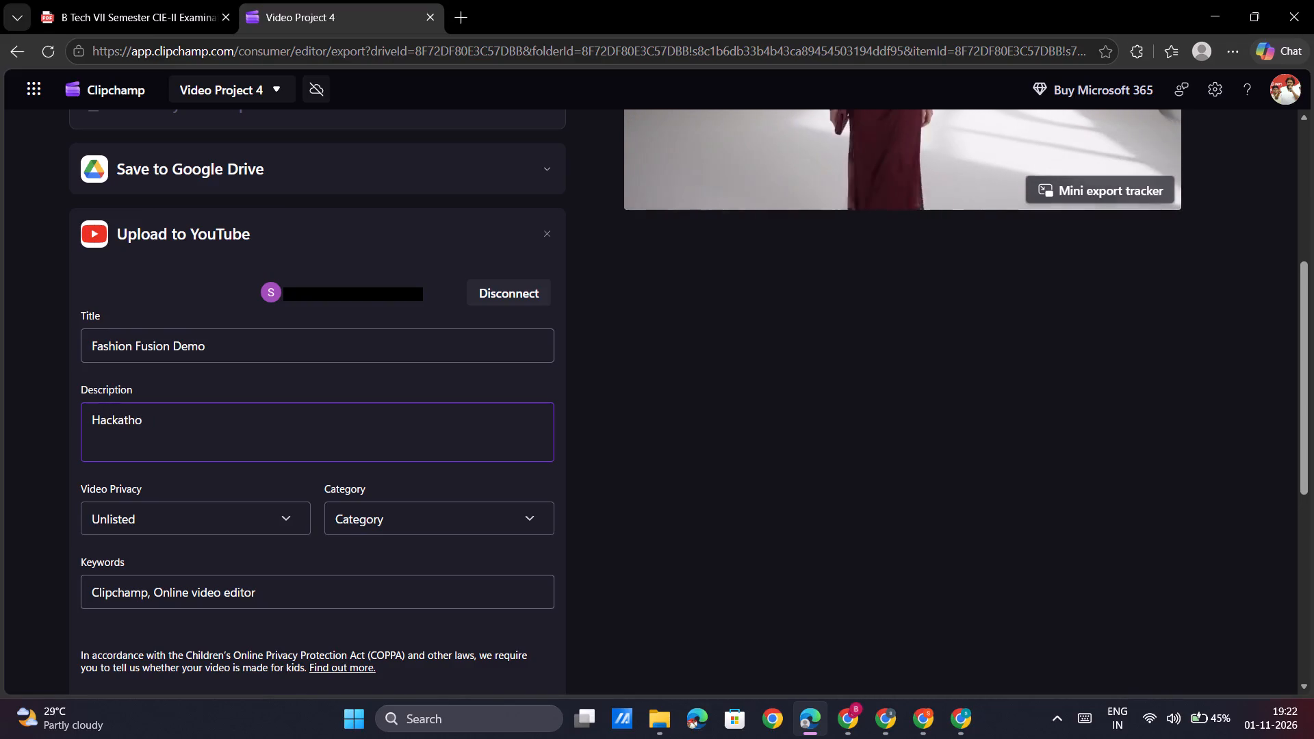
Enter "Fashion Fusion || YouCam API" as the YouTube video description.
type("Fashion Fusion")
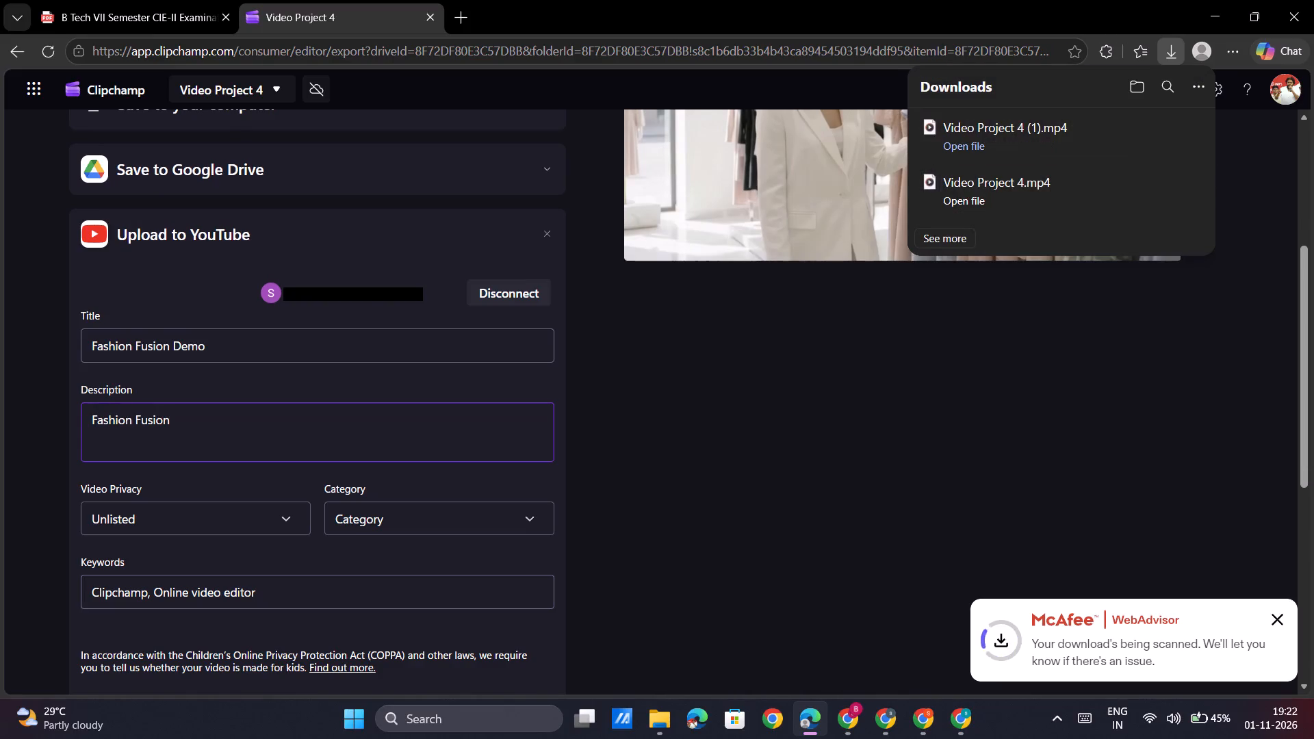
key("space")
type("|| YouCam")
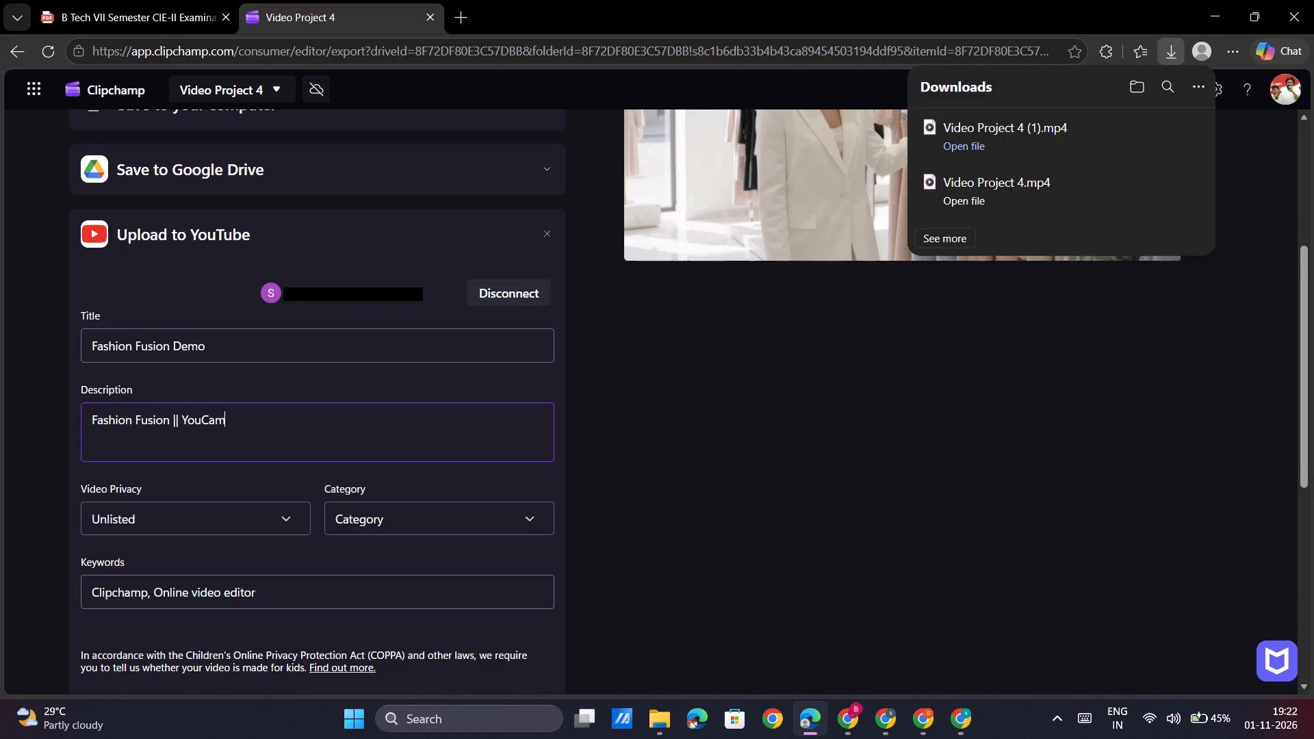
key("space")
type("API")
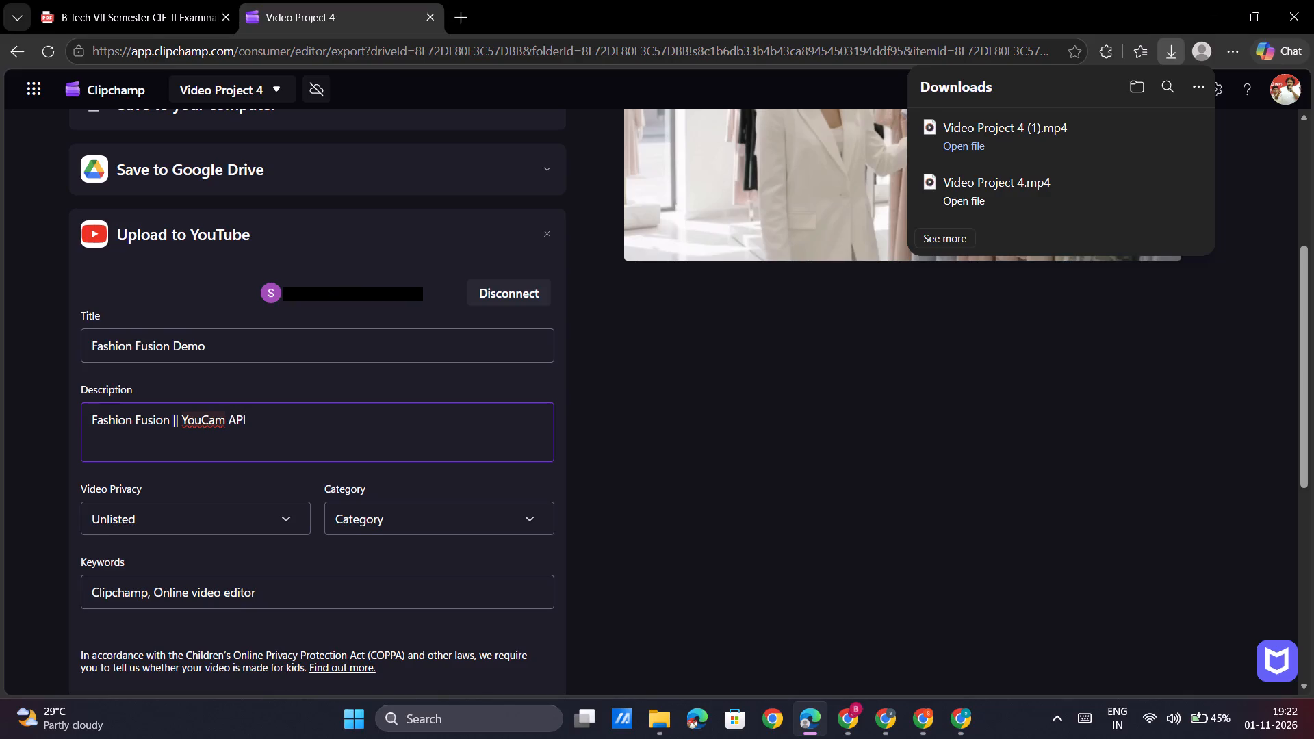
key("space")
Set the video privacy to Public and the category to Howto & Style.
left_click(146, 506)
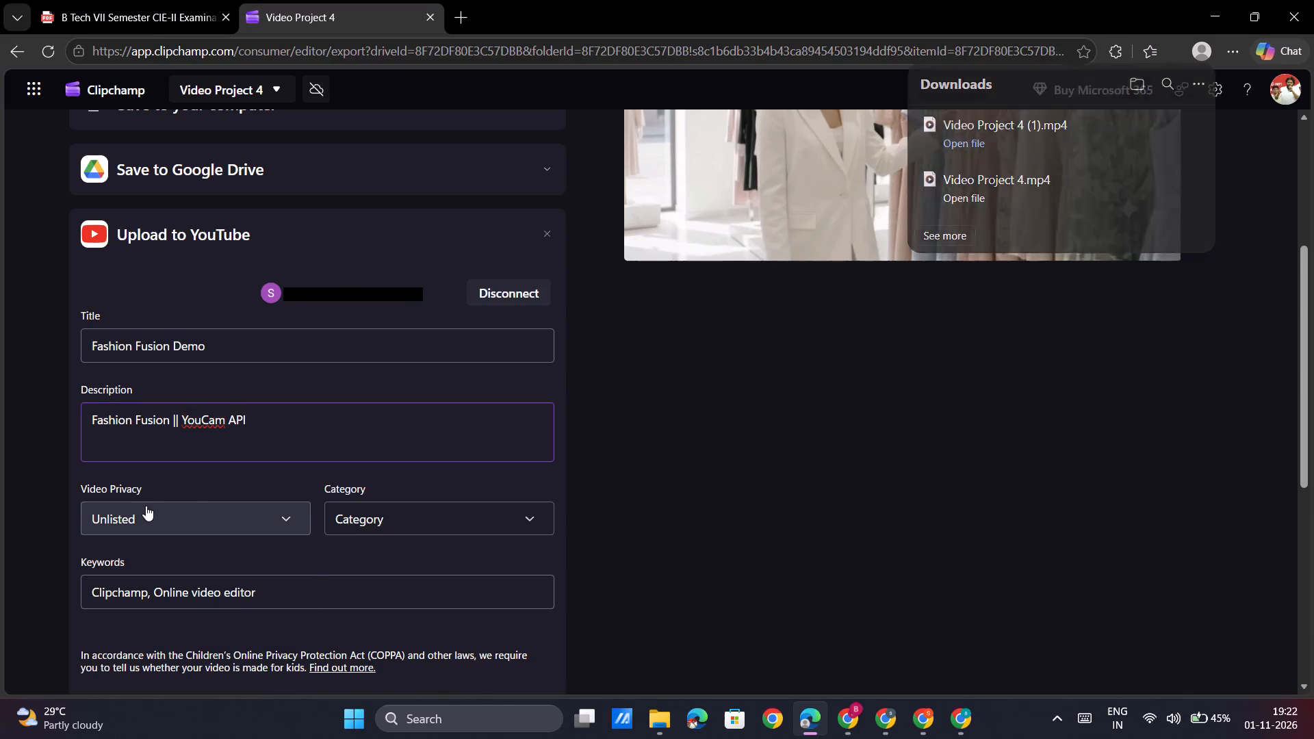
left_click(152, 554)
scroll(350, 508, "down", 2)
left_click(355, 506)
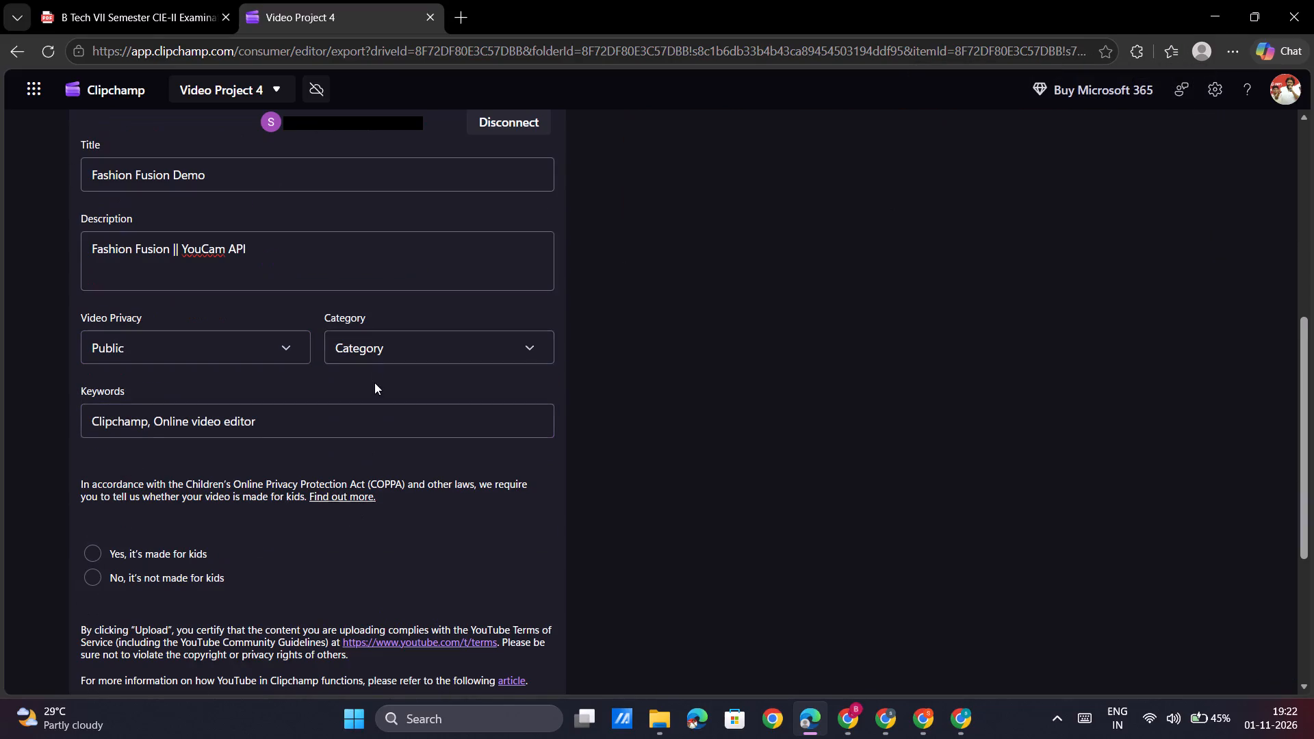
left_click(374, 356)
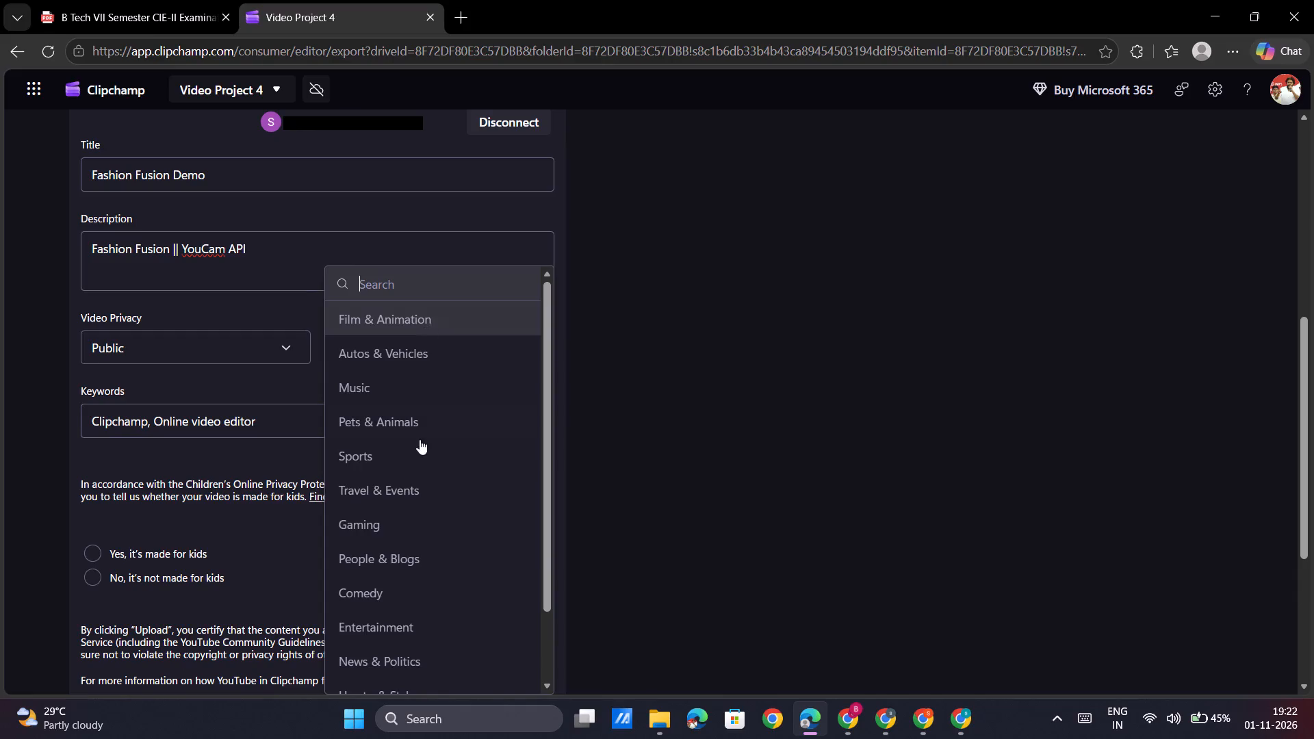
scroll(421, 451, "down", 4)
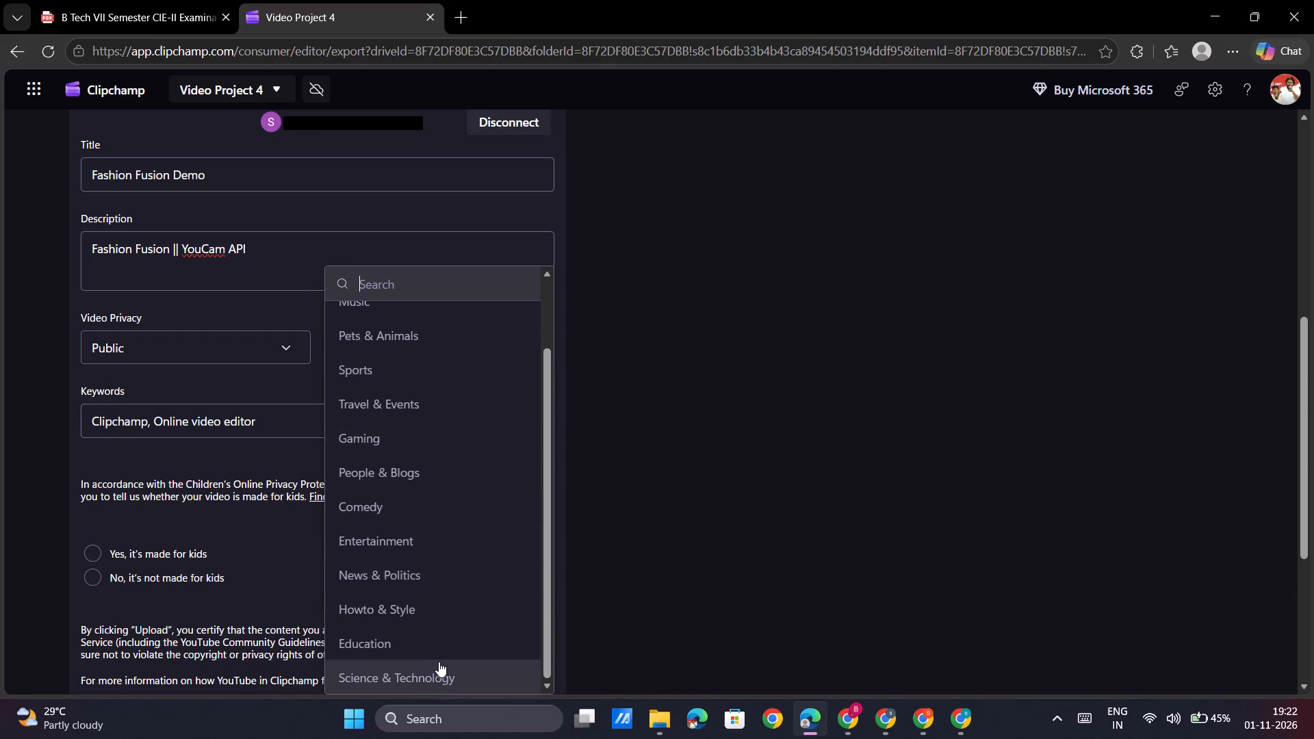
left_click(406, 601)
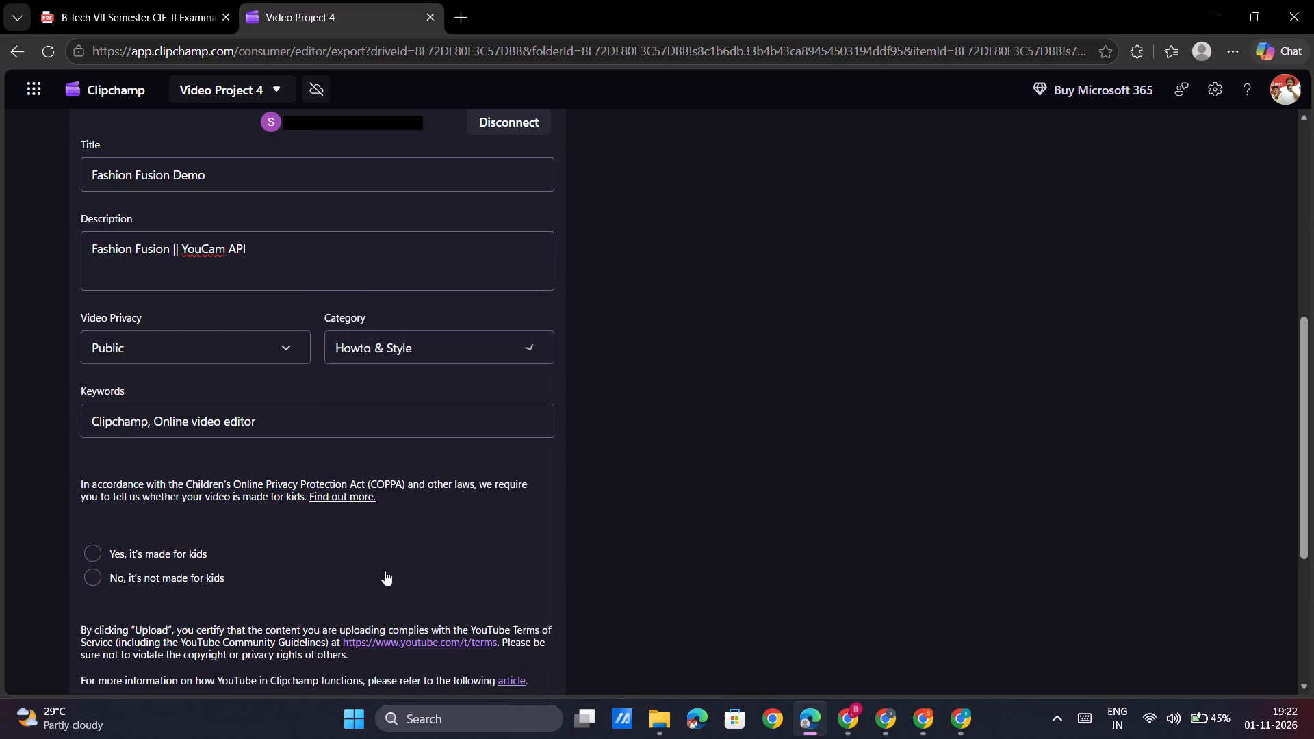
Replace the default keywords with "Fashion Fusion, YouCam API", reusing the text from the description.
left_click_drag(274, 421, 55, 412)
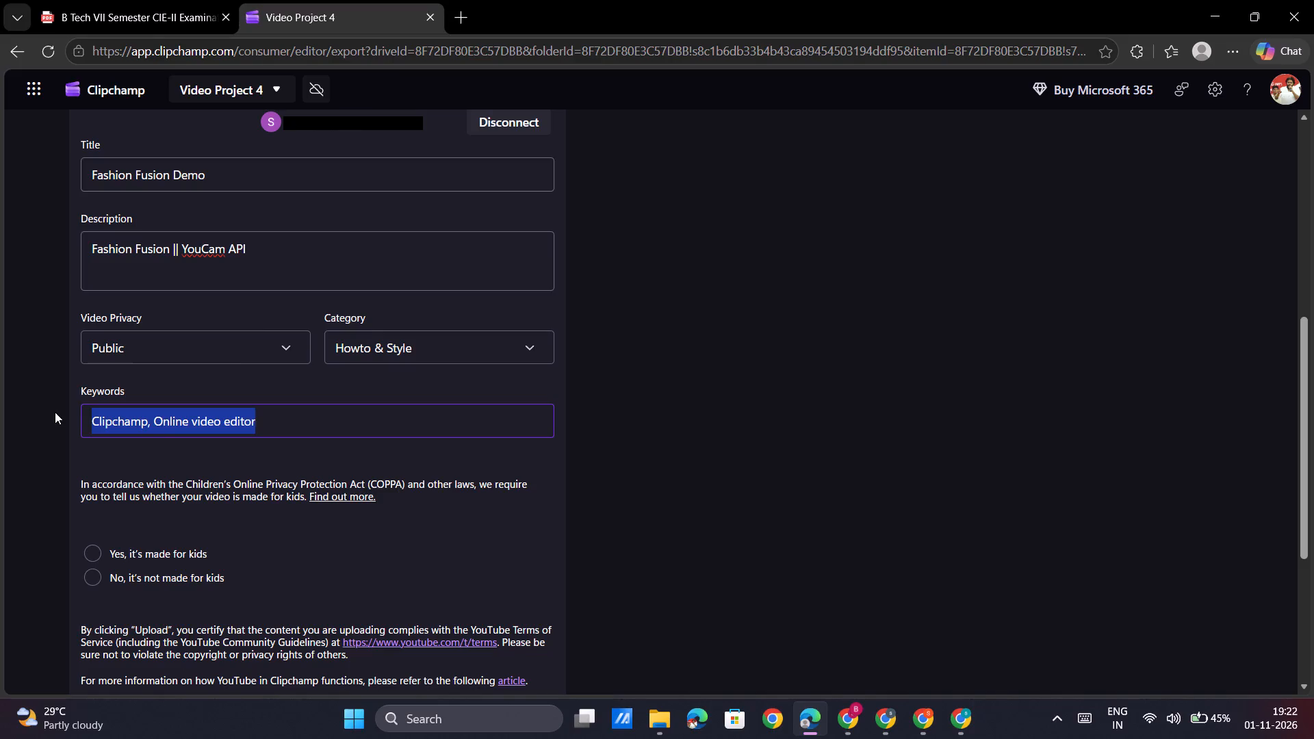
key("BackSpace")
left_click_drag(168, 249, 79, 248)
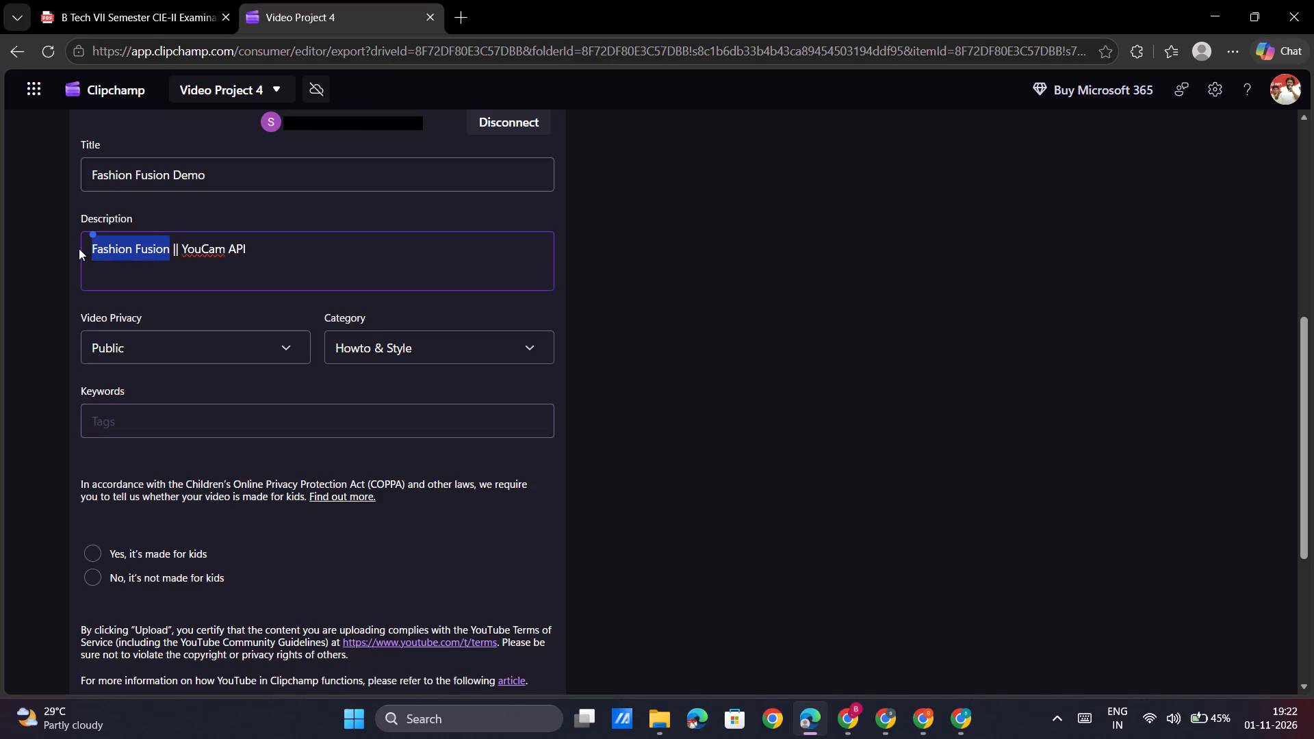
left_click_drag(79, 248, 78, 248)
key("ctrl+c")
left_click(148, 439)
left_click(146, 422)
key("ctrl+v")
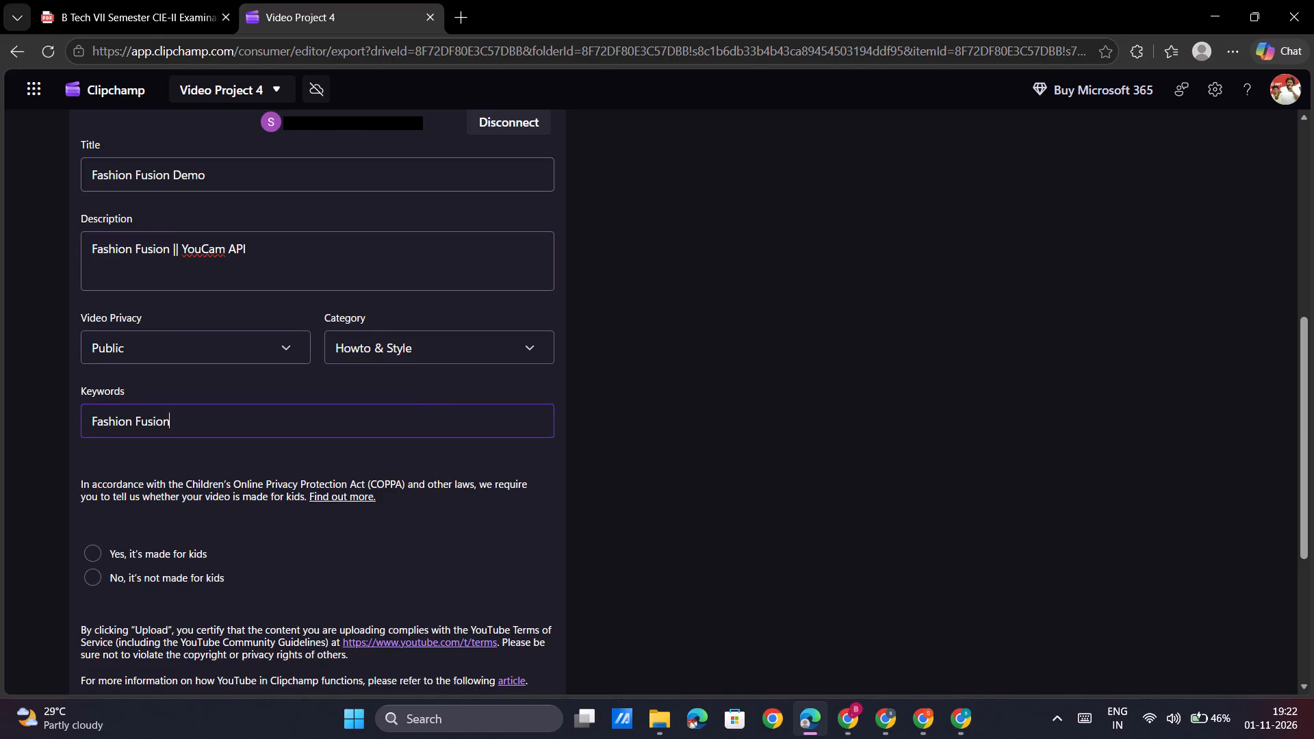
type(",")
key("space")
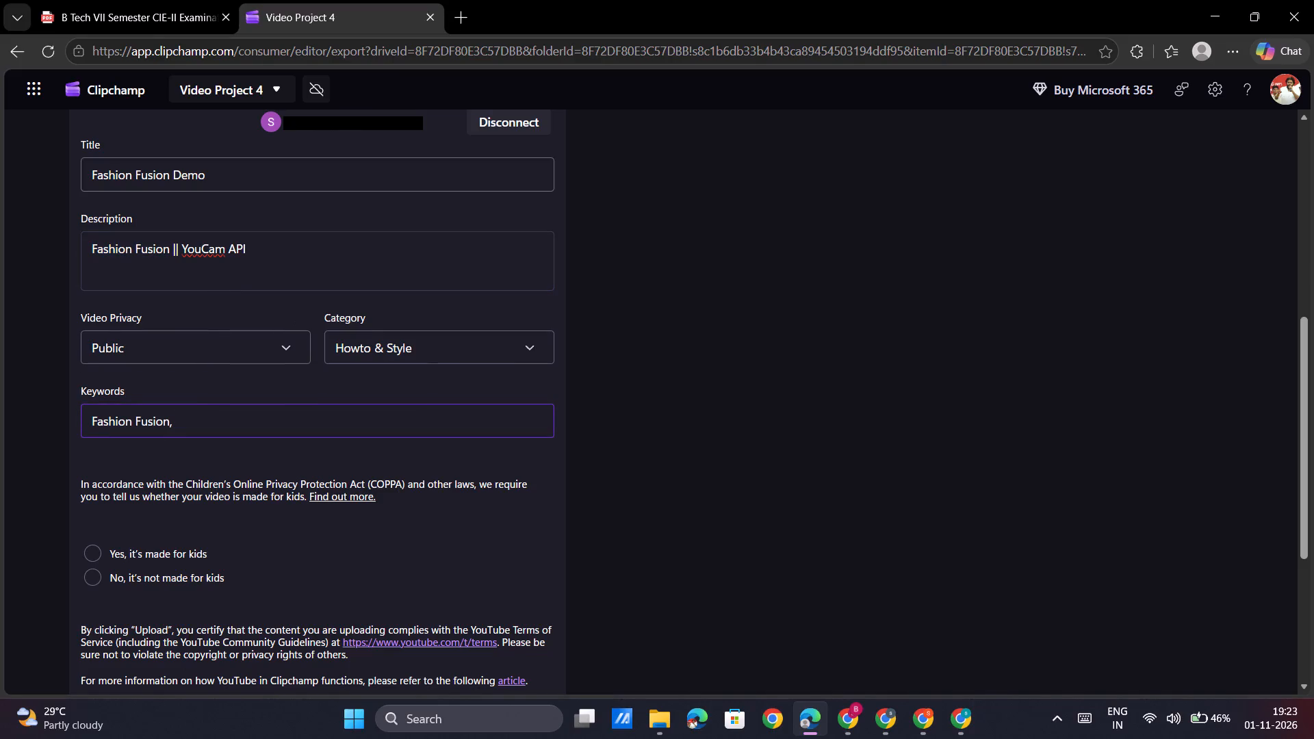
left_click_drag(259, 241, 183, 244)
key("ctrl+c")
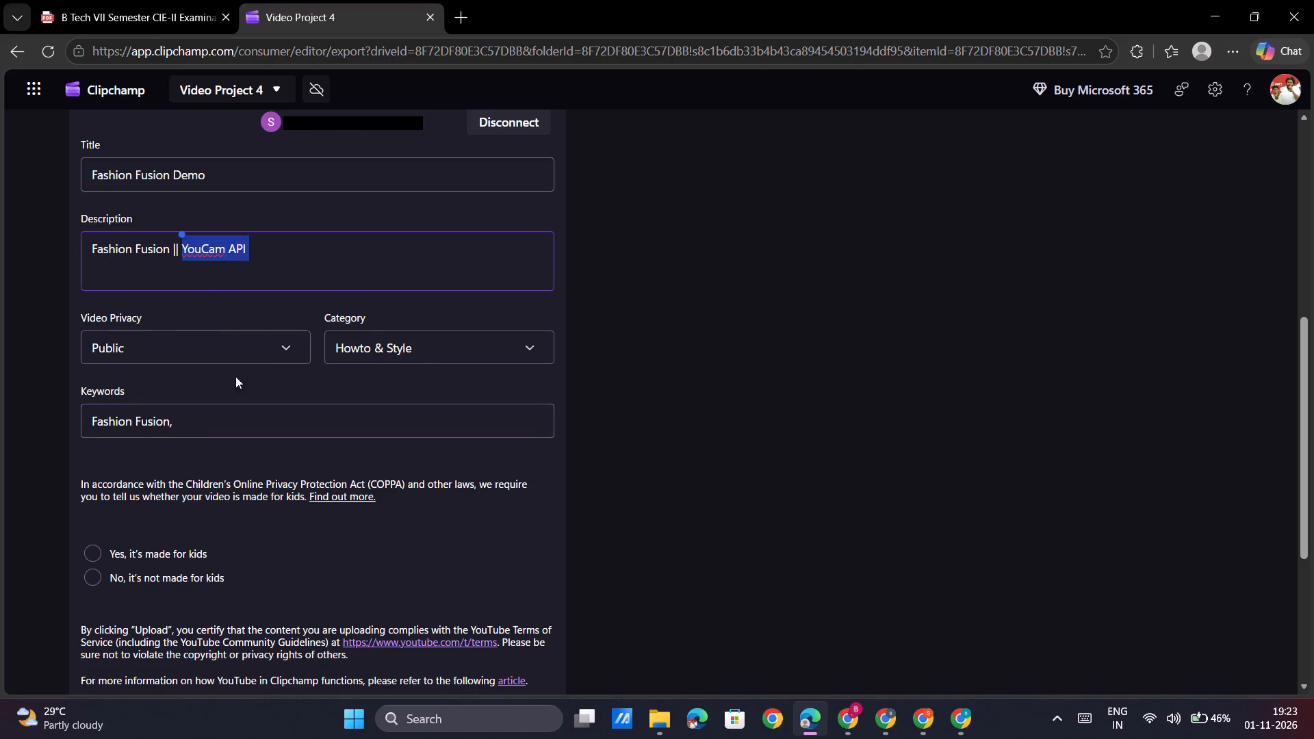
left_click(243, 415)
key("ctrl+v")
Declare the video as not made for kids and start the upload to YouTube.
left_click(101, 586)
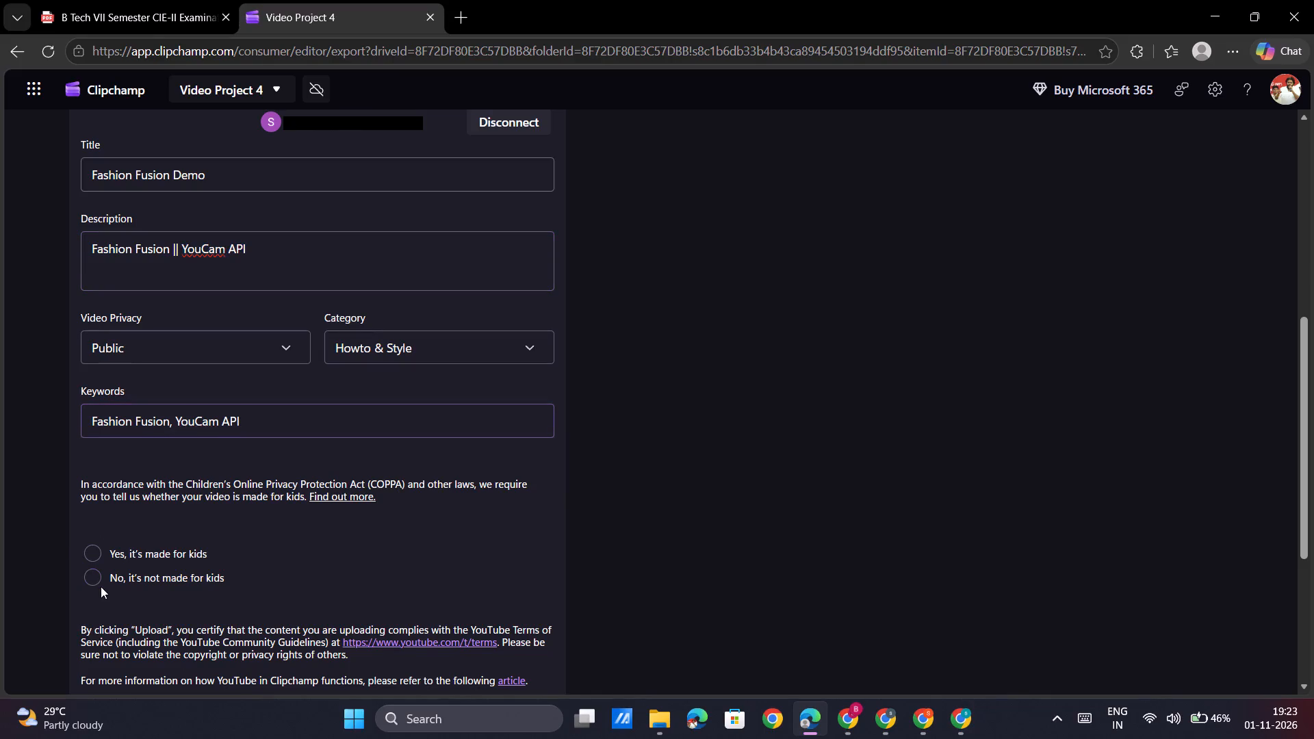
left_click(95, 577)
scroll(95, 577, "down", 1)
left_click(131, 635)
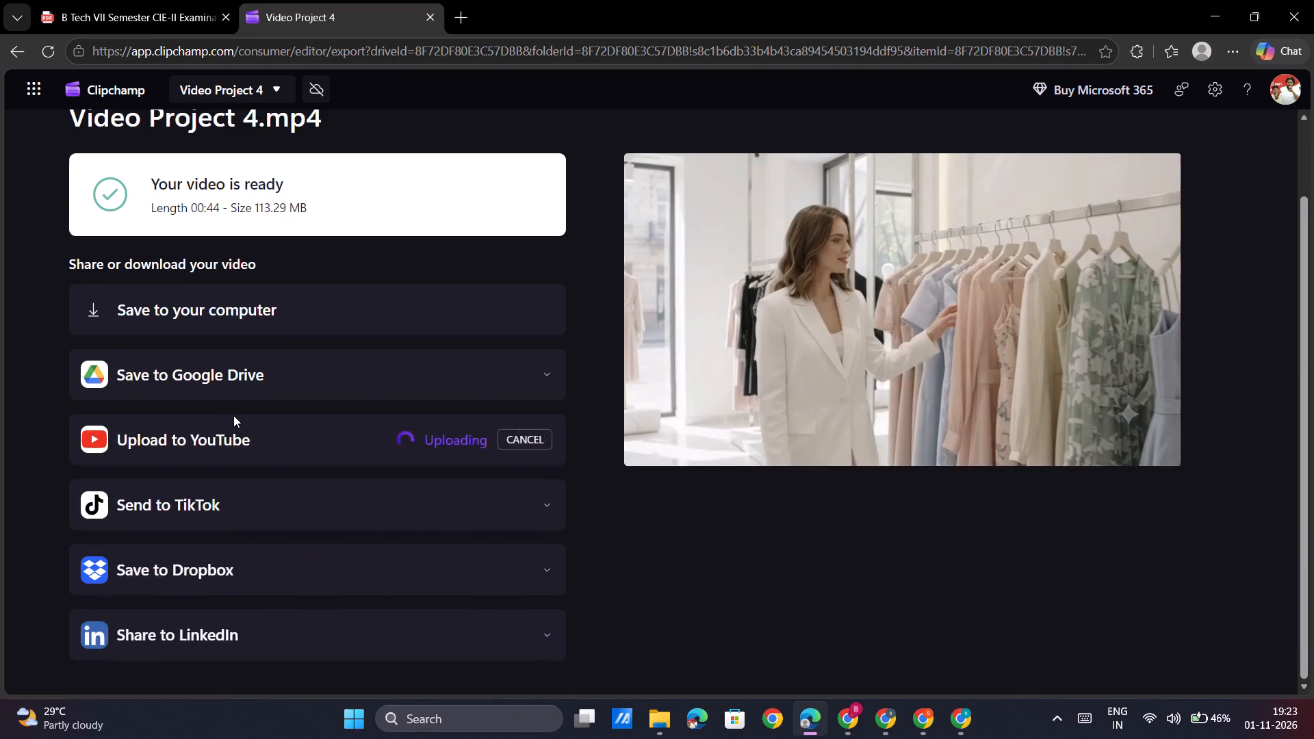
scroll(233, 415, "up", 2)
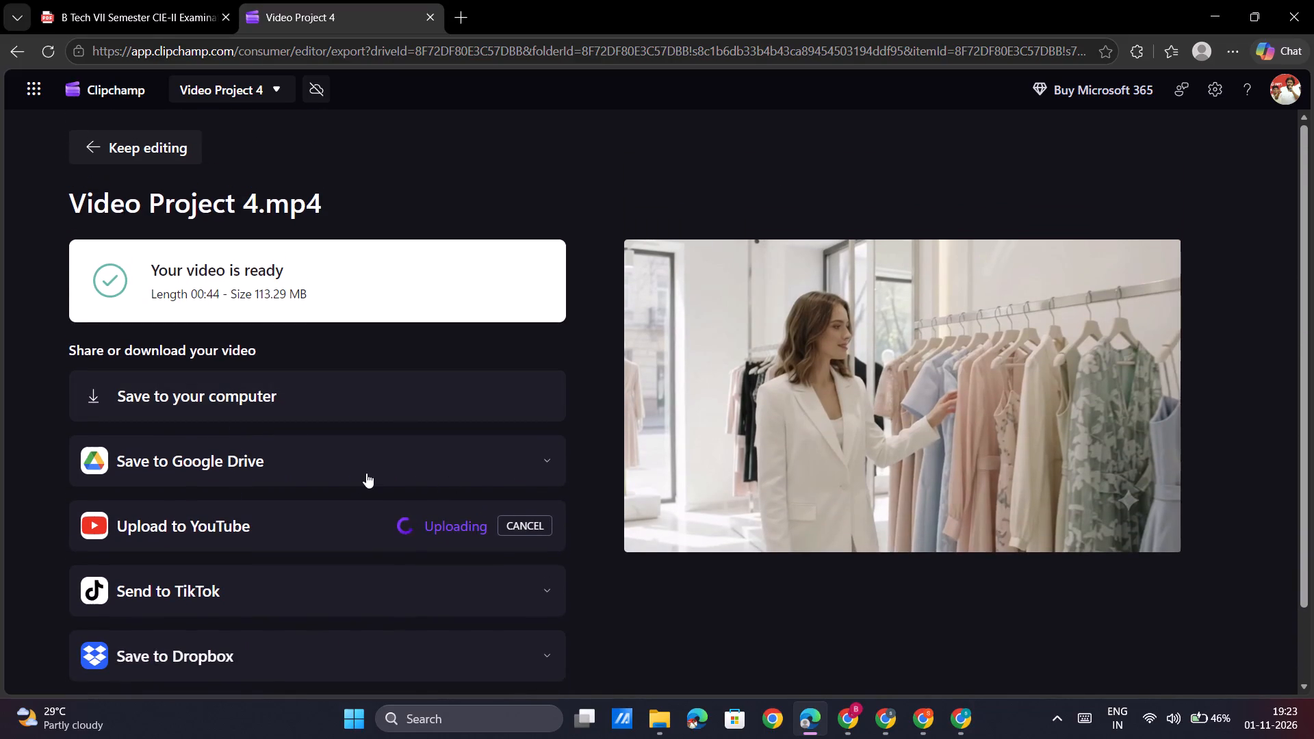
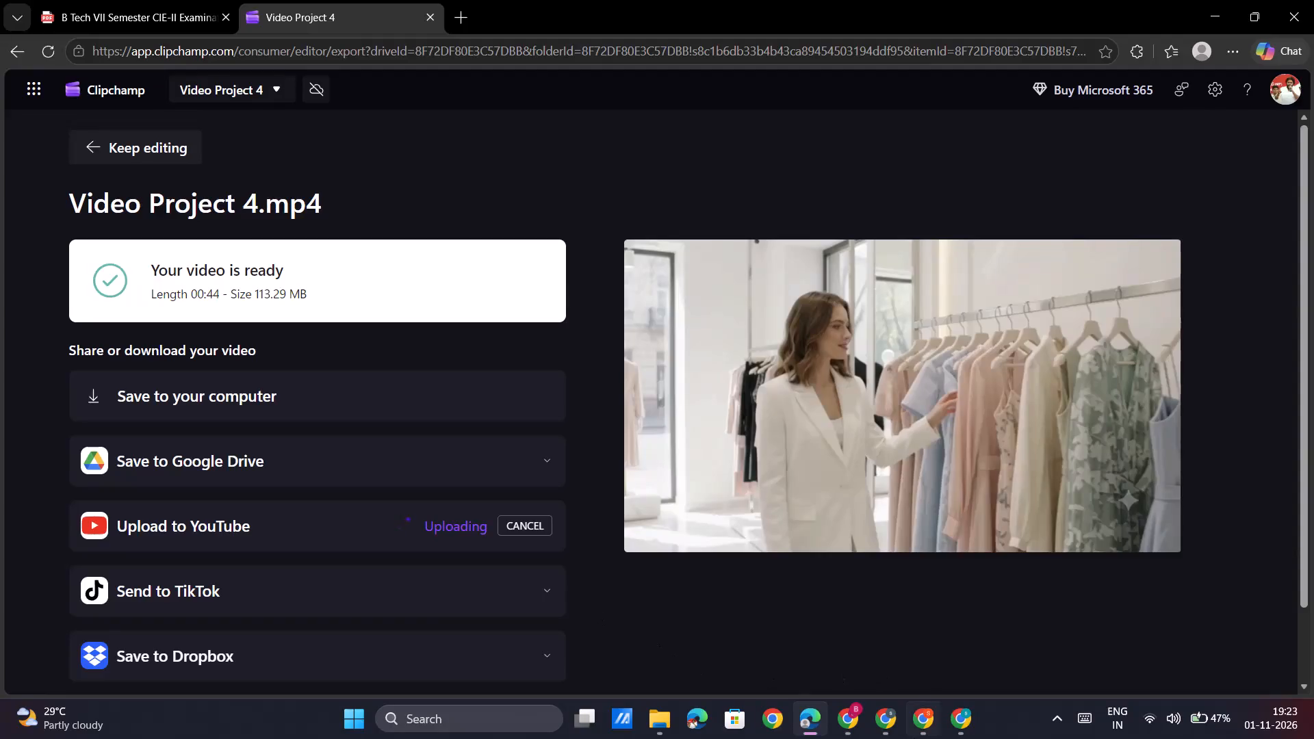
Switch to the Chrome window holding the ElevenLabs Text to Speech page and close that whole window.
left_click(915, 738)
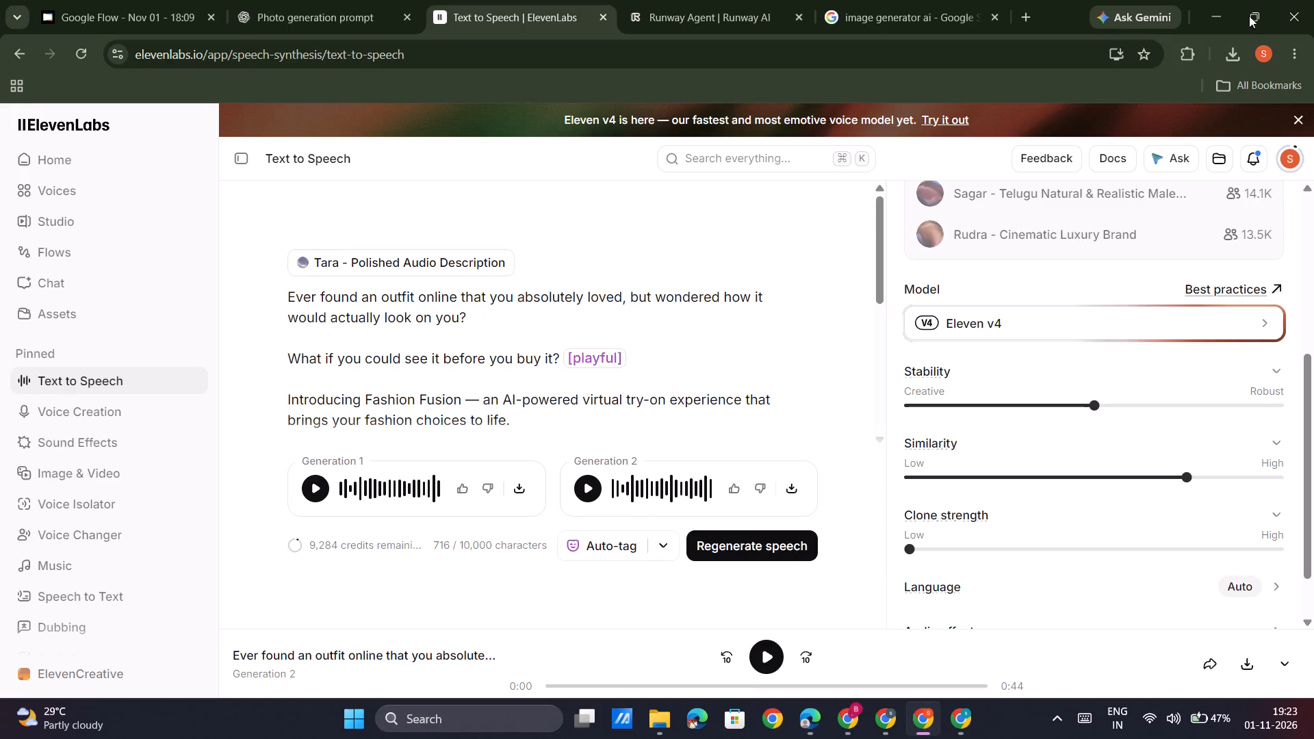
left_click(1313, 0)
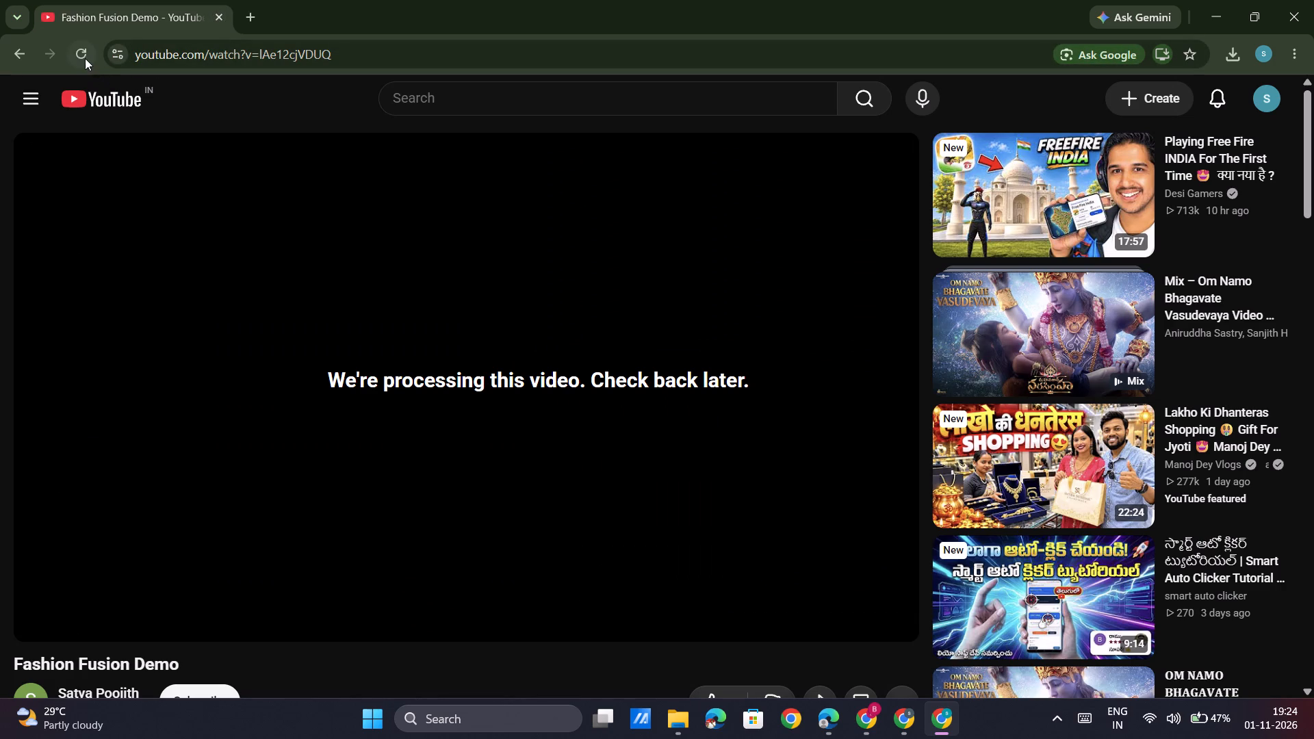
Reload the Fashion Fusion Demo page on YouTube repeatedly to check whether the uploaded video plays.
left_click(83, 57)
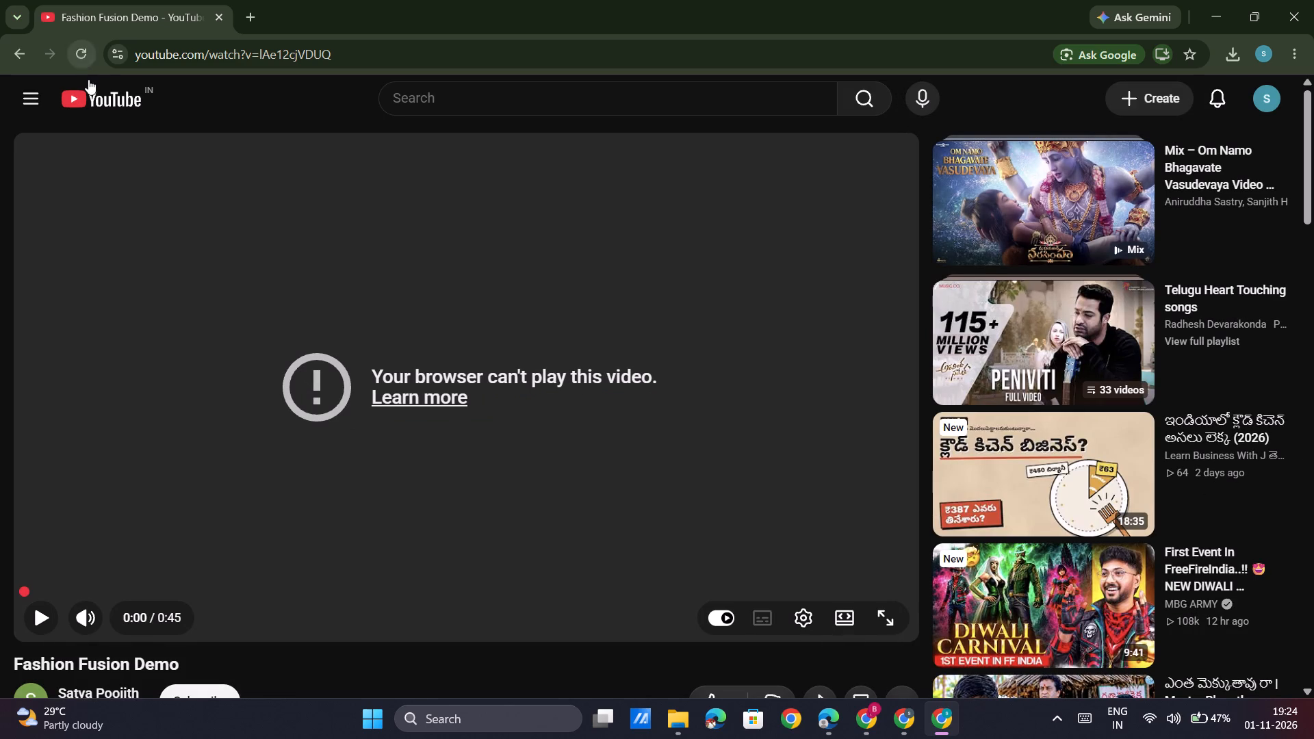
left_click(79, 60)
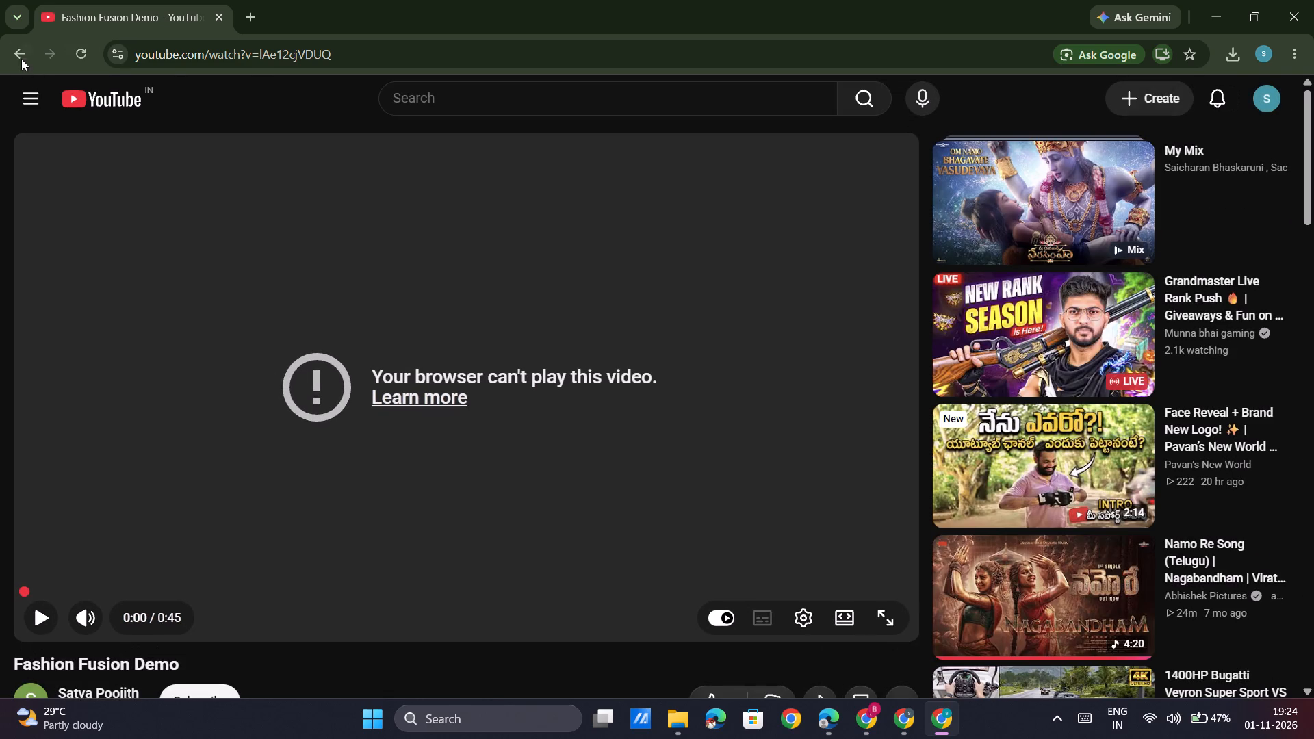
left_click(17, 54)
left_click(55, 55)
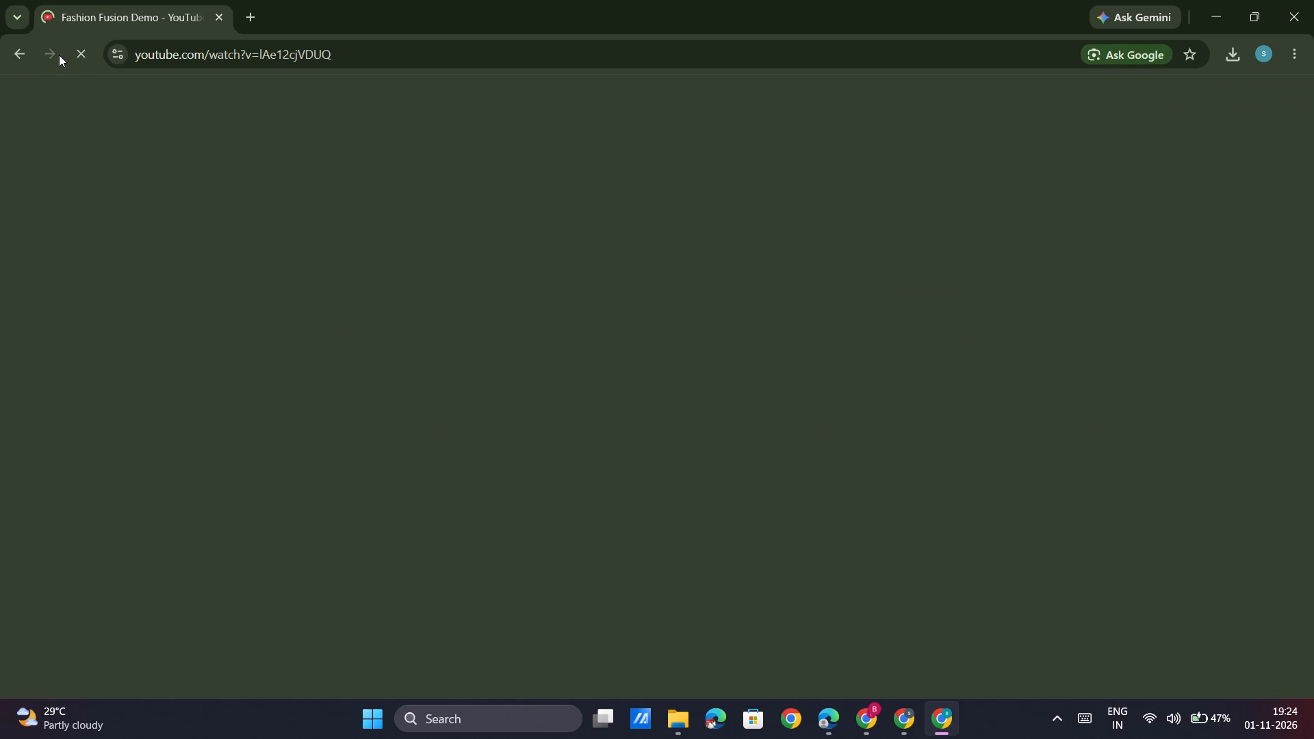